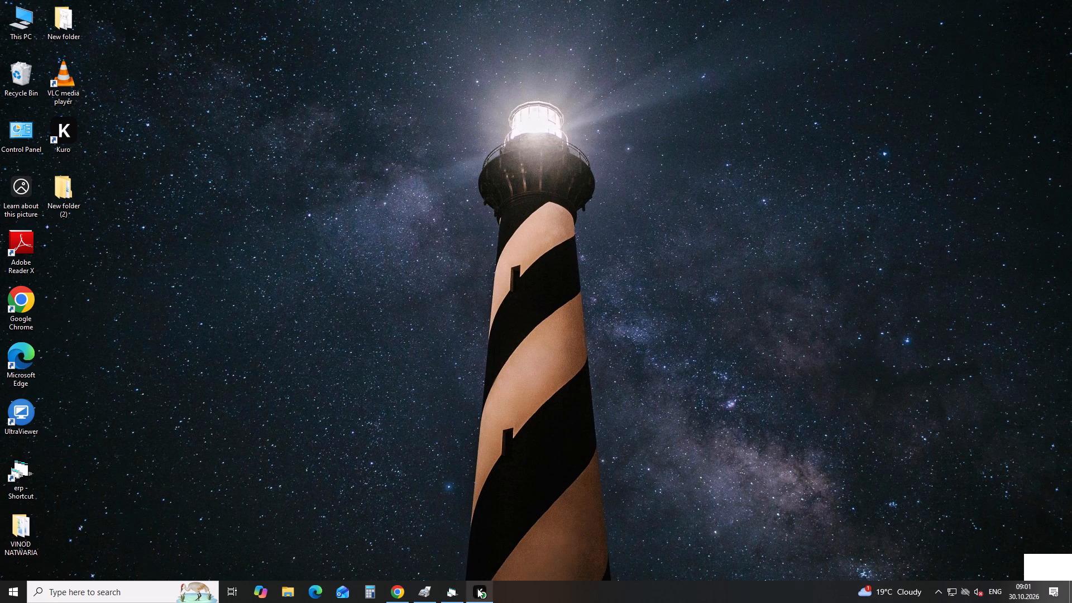
Switch to AutoFast@ERP, exit the current Production Management session and reopen the Production Management module.
click(457, 567)
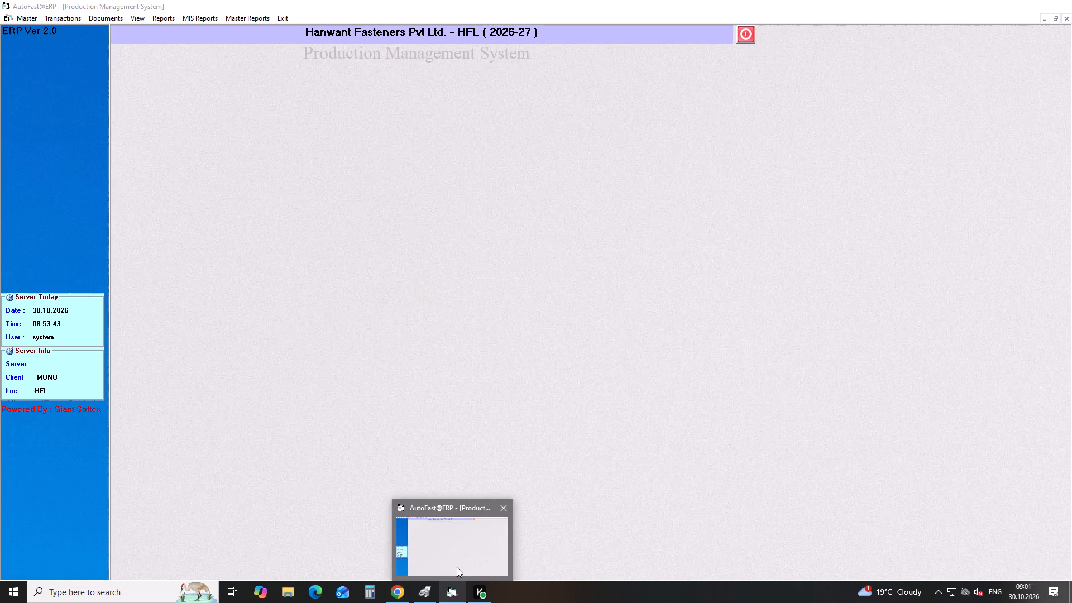
click(285, 21)
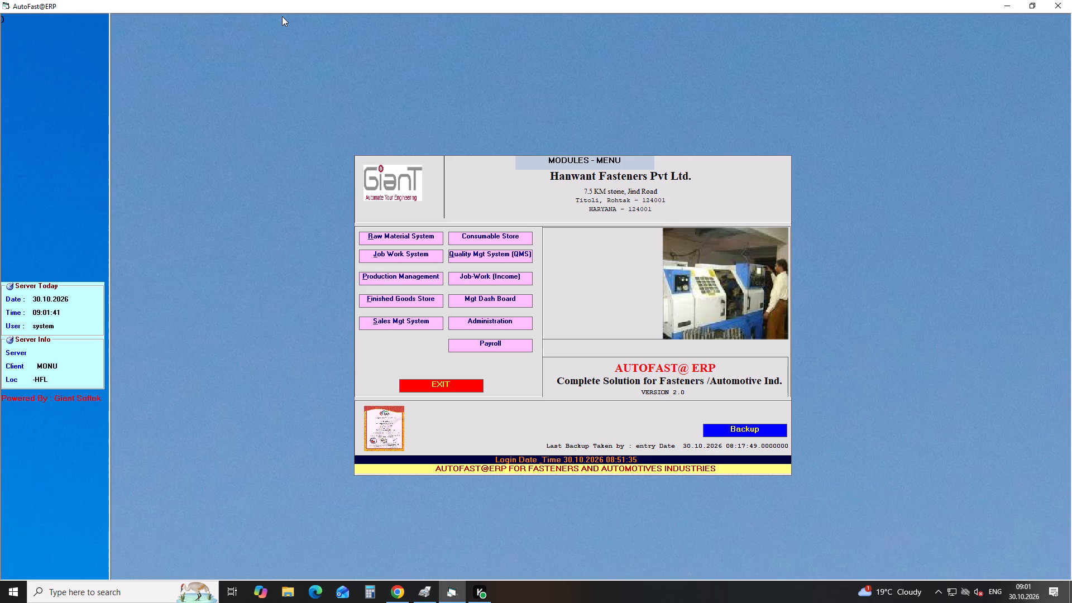
key(Return)
key(Return)
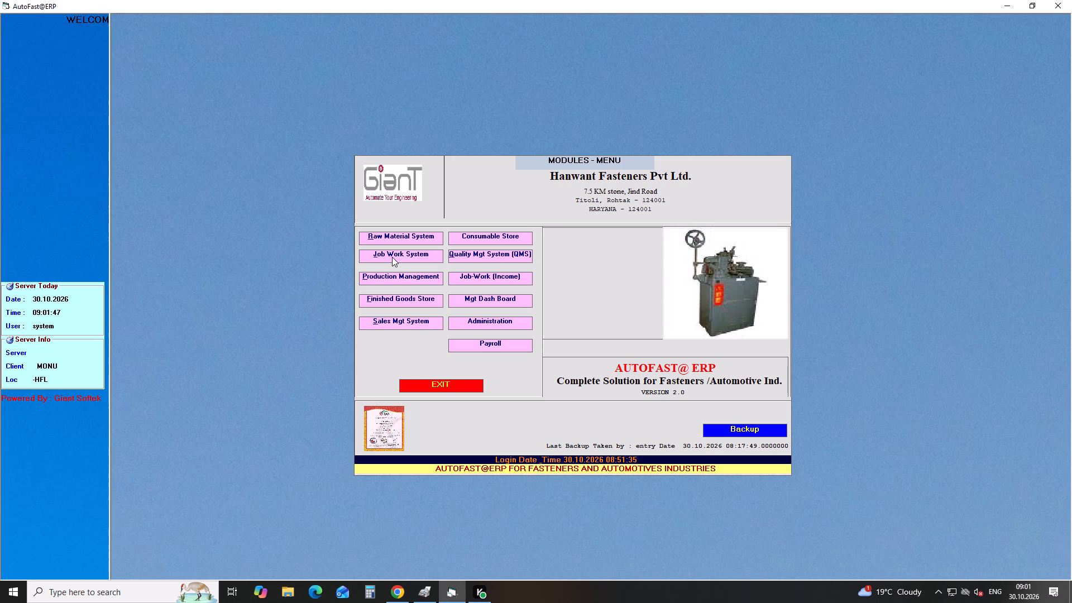
drag(392, 257, 309, 282)
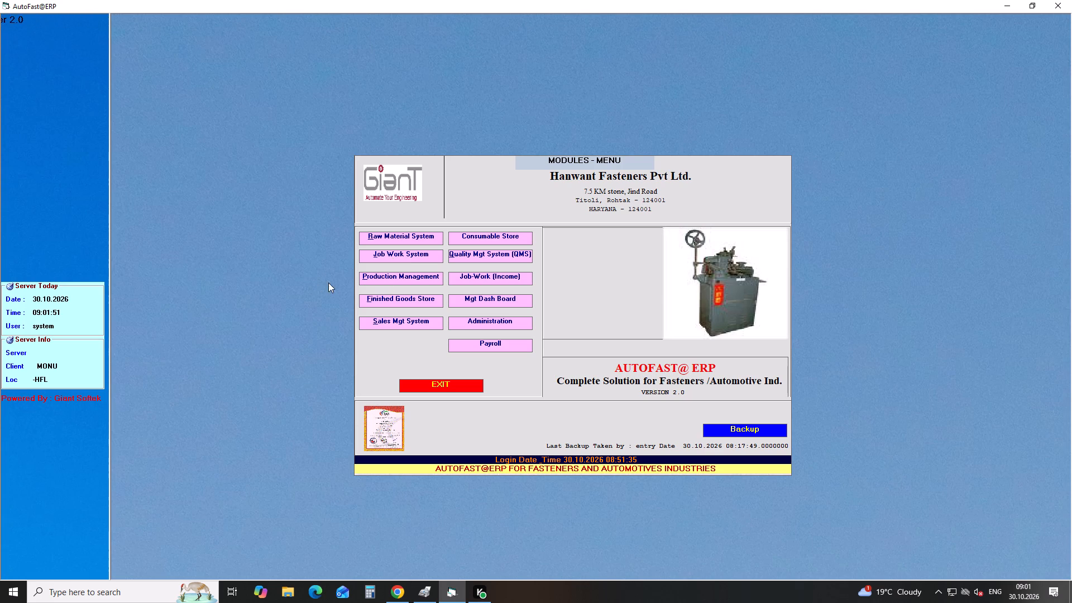
click(381, 281)
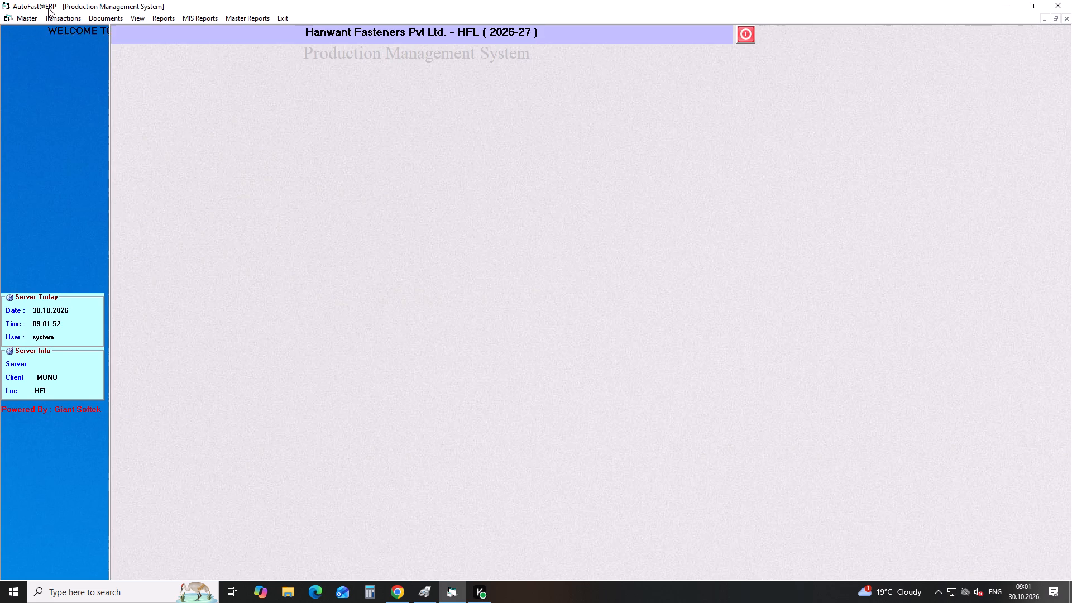
Open JobCard - Ist Operation - Coil and start a new job card dated 28.10.2026 with the FORGING method.
click(51, 21)
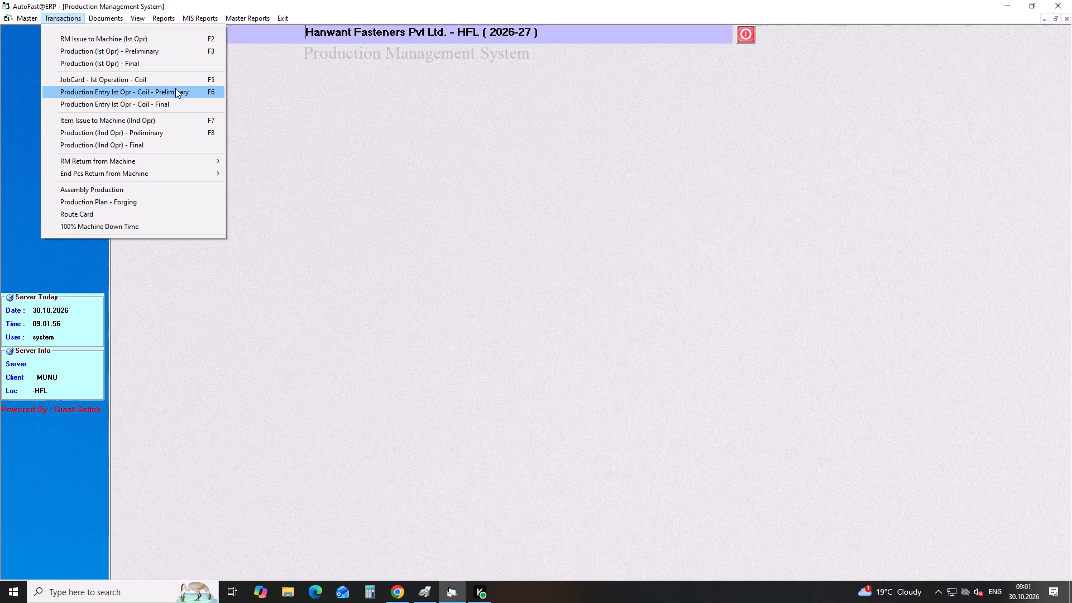
click(176, 83)
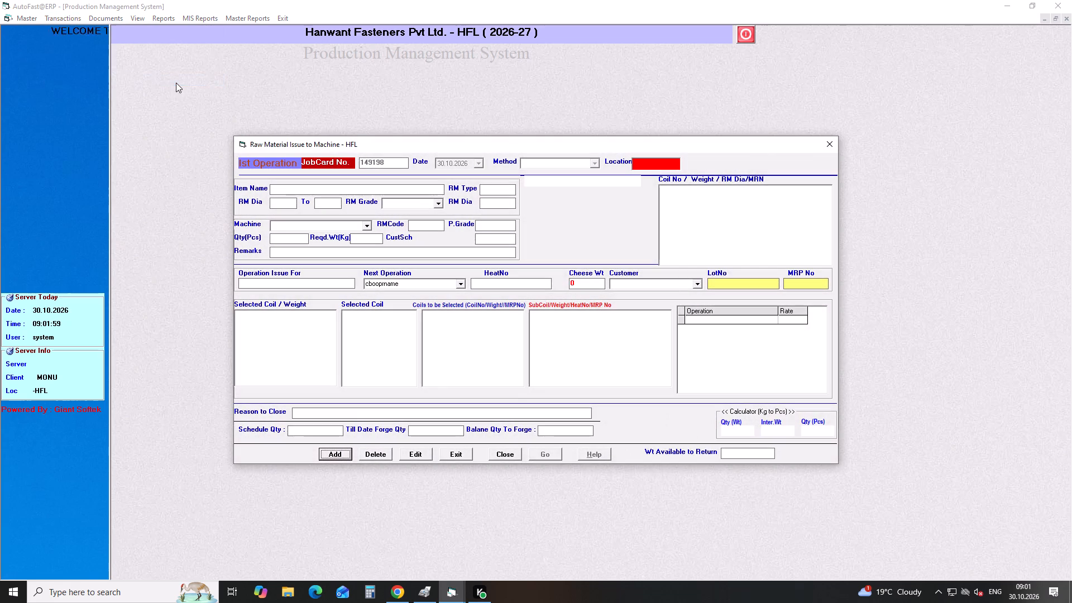
key(Return)
key(Return)
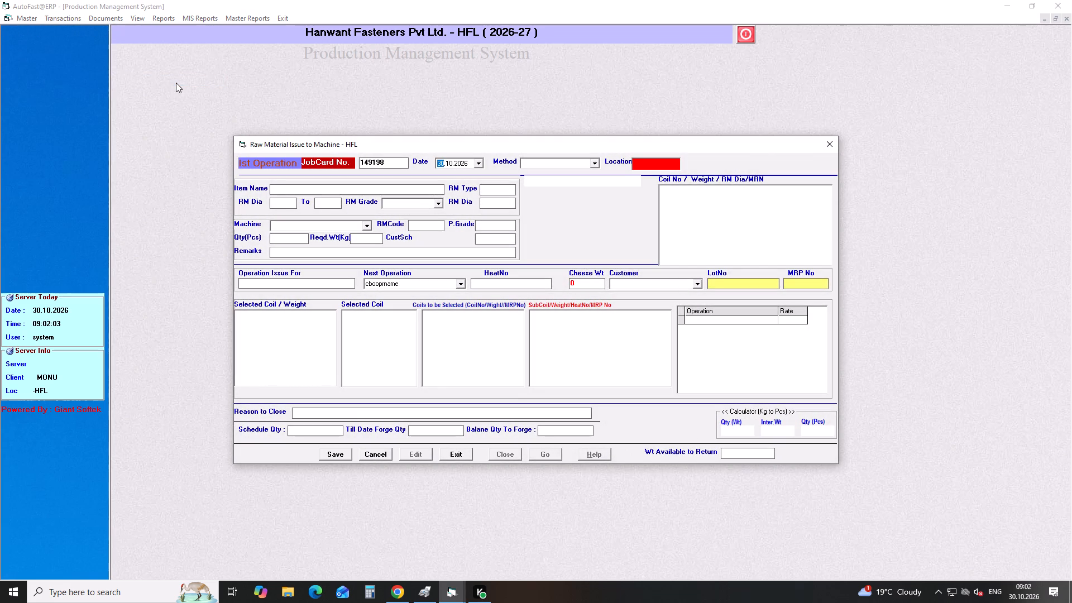
key(Down)
key(Down)
key(Return)
key(Down)
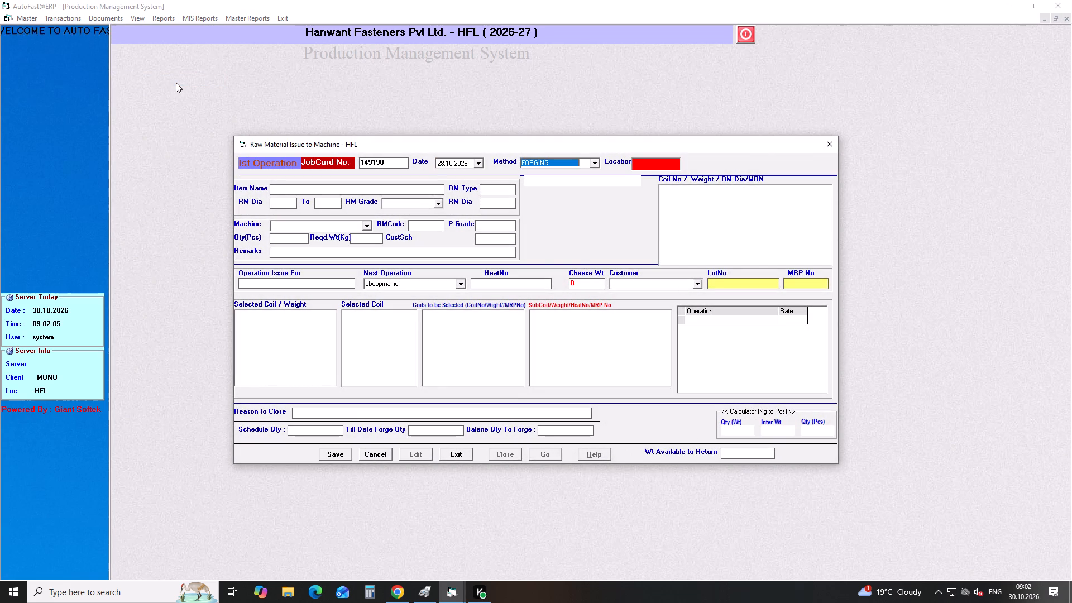
key(Return)
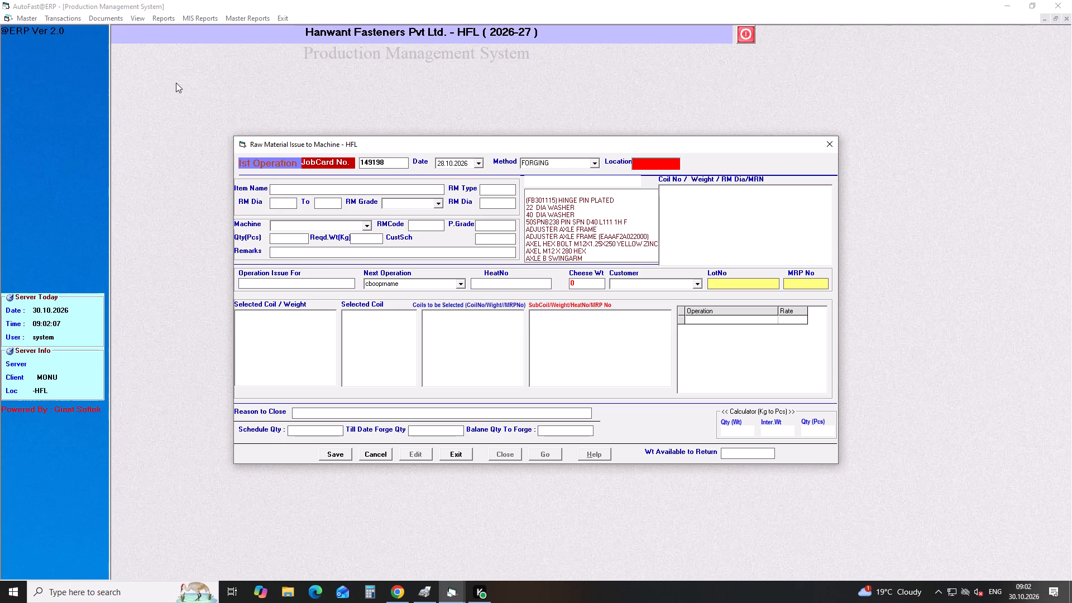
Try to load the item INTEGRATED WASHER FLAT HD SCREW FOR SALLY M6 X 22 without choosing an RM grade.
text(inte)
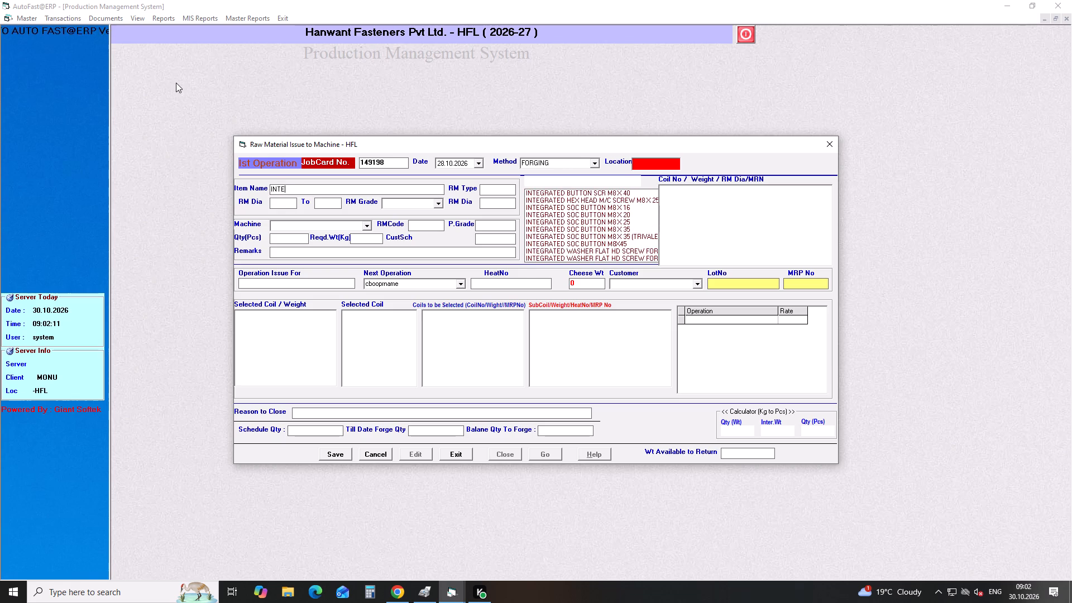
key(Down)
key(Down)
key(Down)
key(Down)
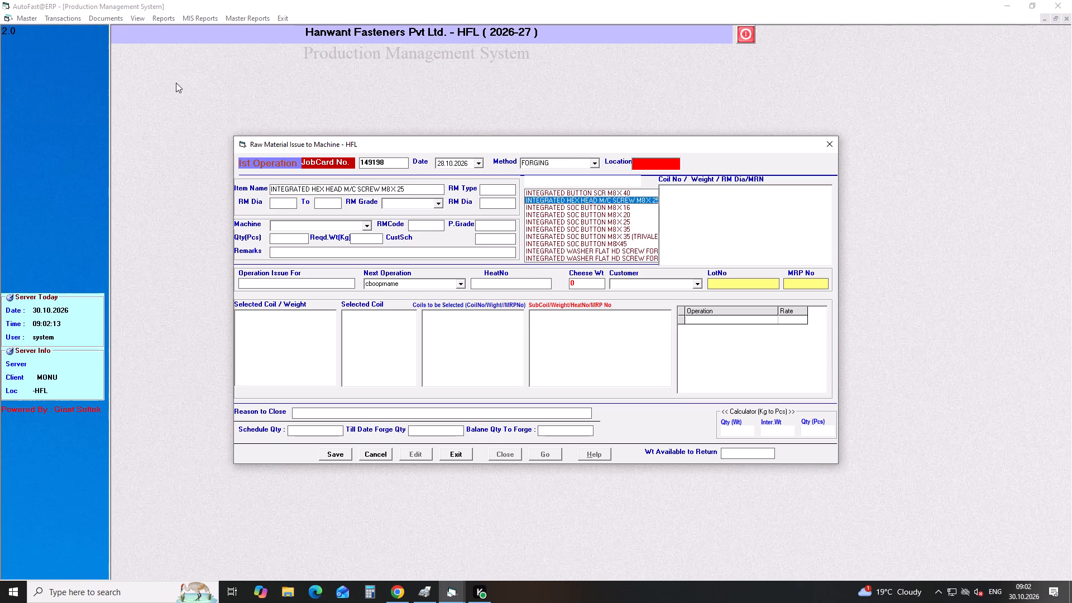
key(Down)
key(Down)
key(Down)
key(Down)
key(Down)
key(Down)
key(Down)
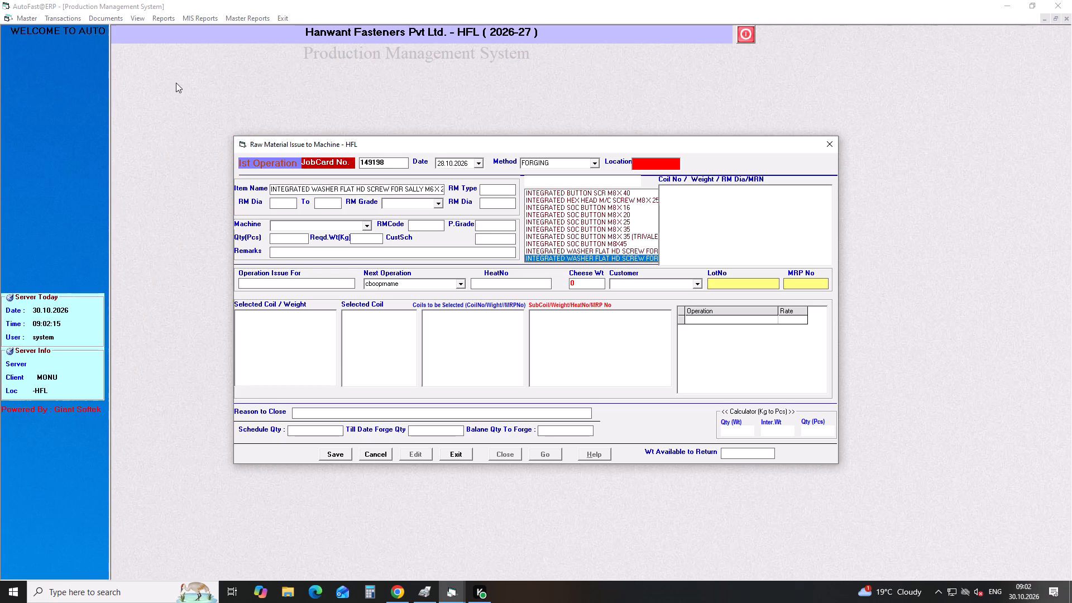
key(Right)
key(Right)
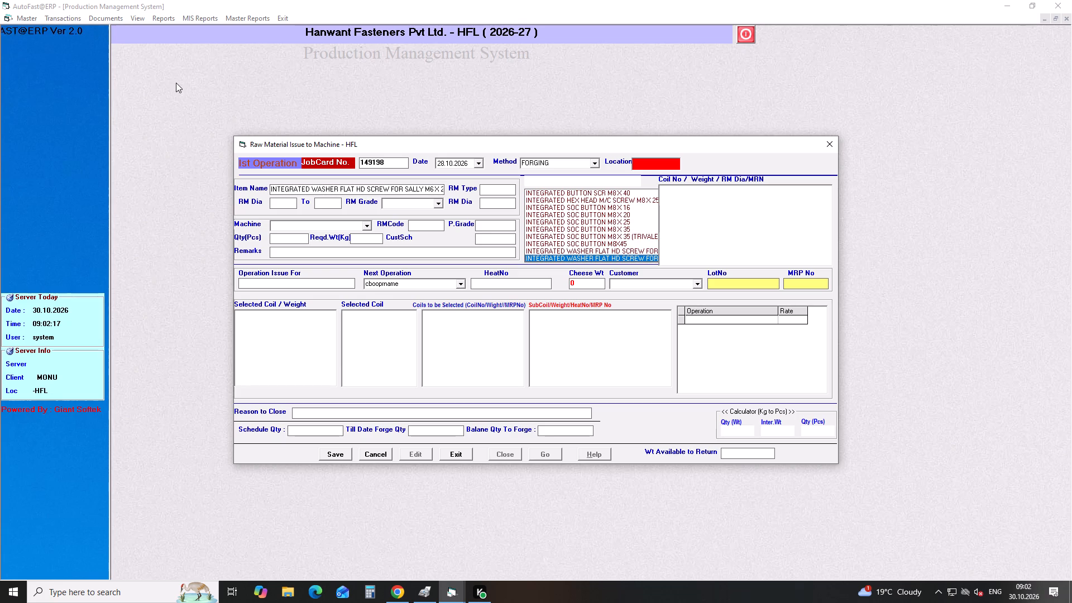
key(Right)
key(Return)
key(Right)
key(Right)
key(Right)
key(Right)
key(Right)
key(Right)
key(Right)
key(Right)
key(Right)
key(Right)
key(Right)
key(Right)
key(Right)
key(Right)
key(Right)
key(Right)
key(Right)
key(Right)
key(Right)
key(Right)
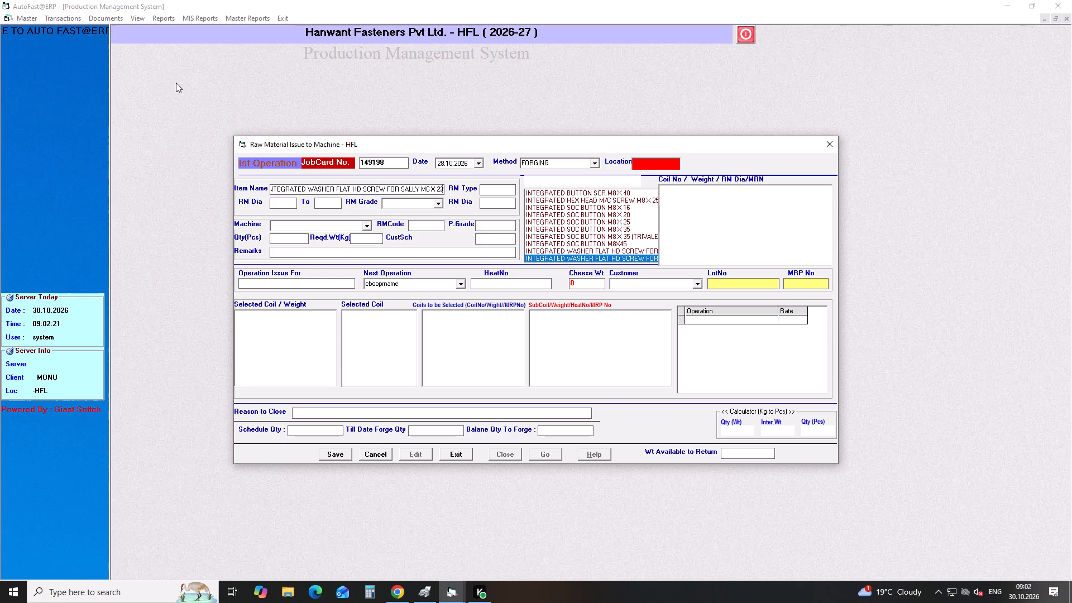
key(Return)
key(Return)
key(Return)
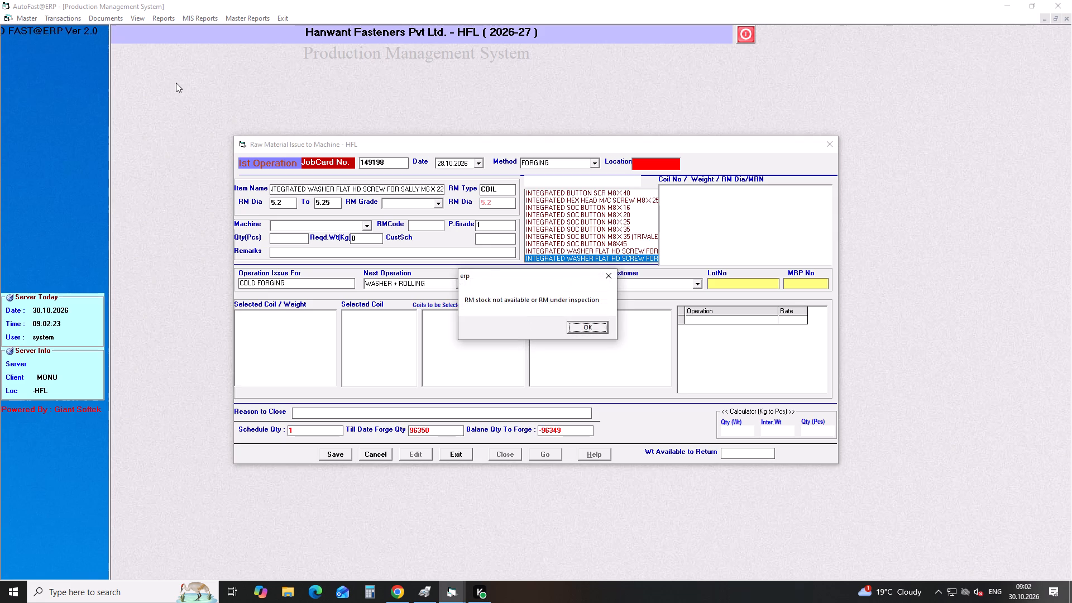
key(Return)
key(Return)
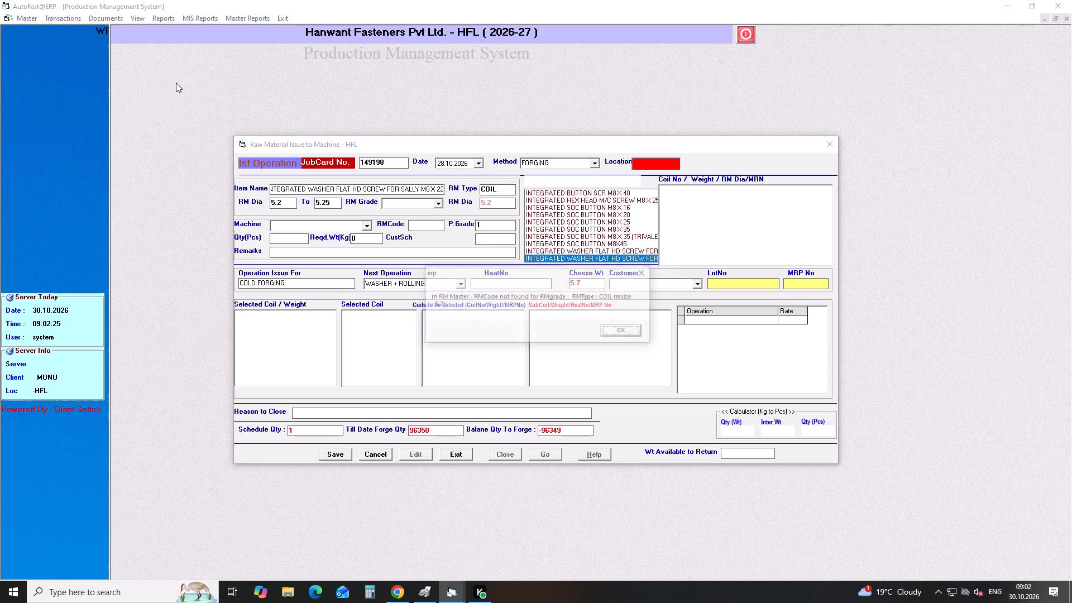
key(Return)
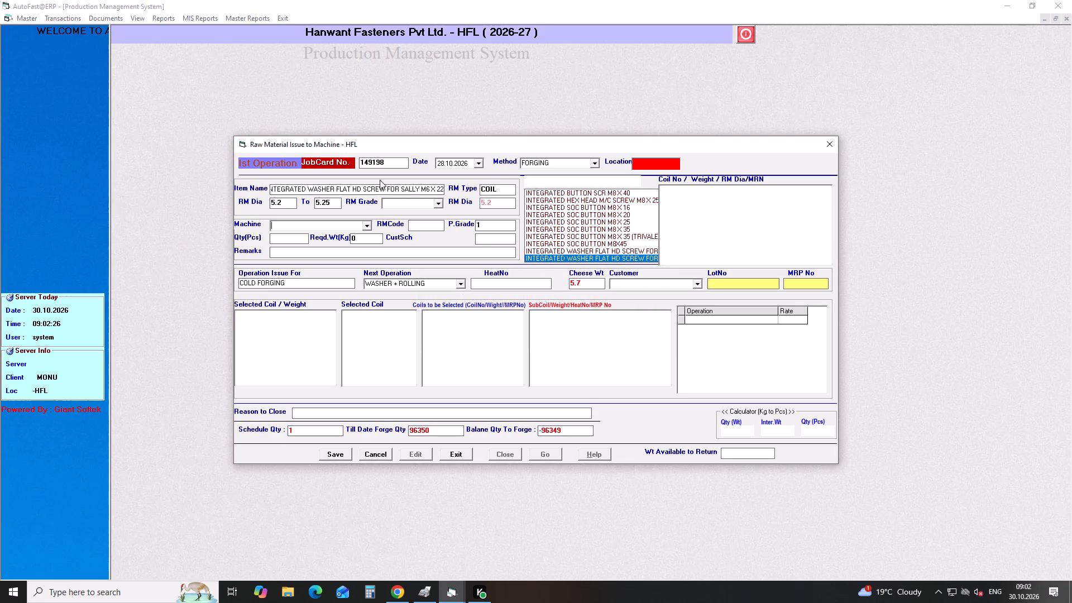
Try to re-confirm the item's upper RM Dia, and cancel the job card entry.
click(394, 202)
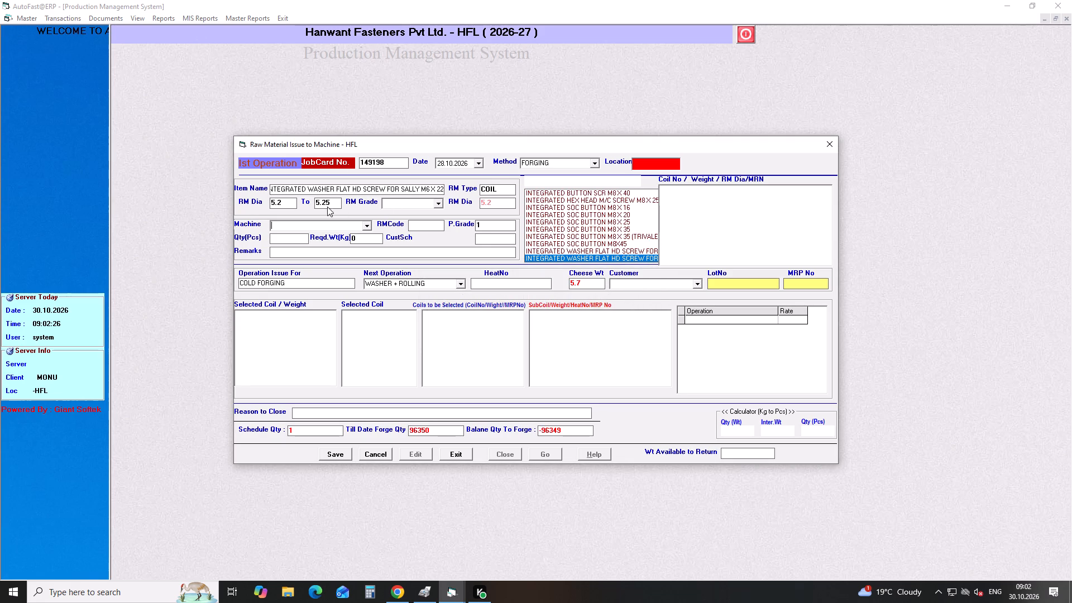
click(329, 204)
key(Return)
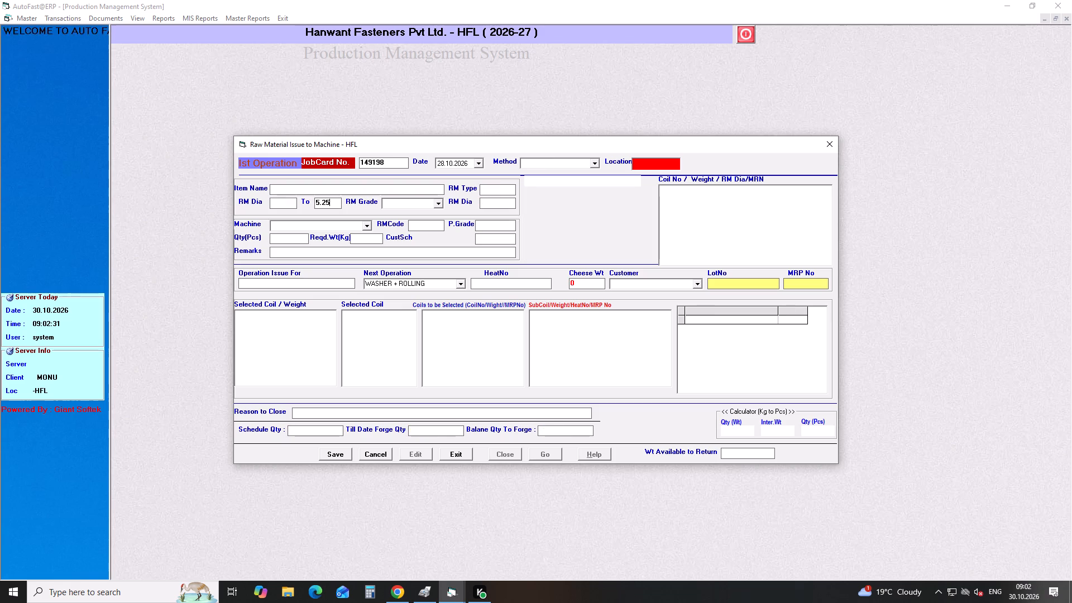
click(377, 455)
Start a fresh job card entry, accept the date 28.10.2026 and set the method to FORGING.
key(Return)
key(Return)
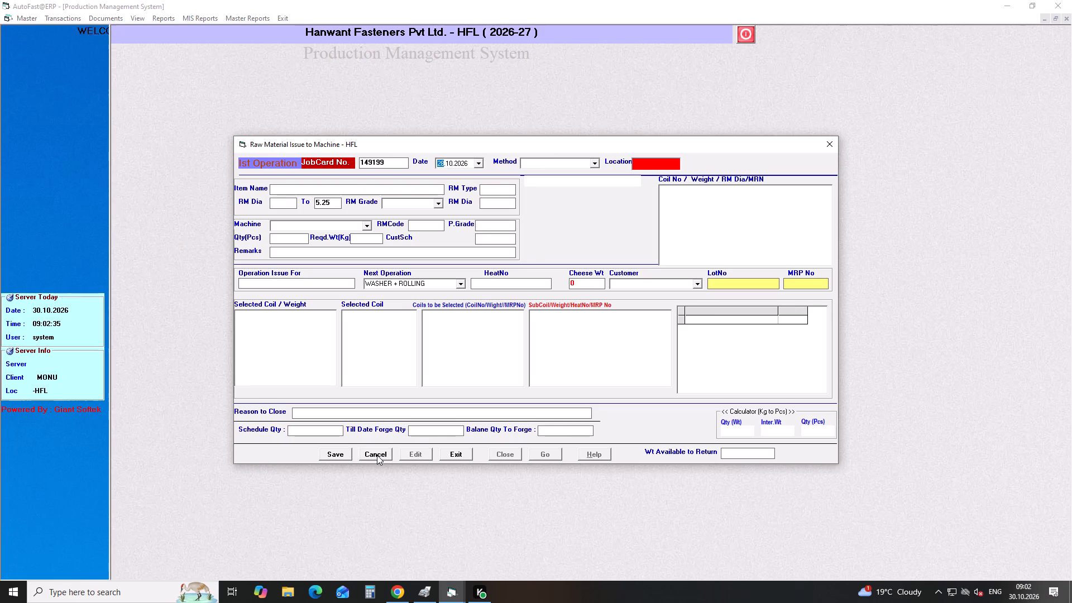
key(Return)
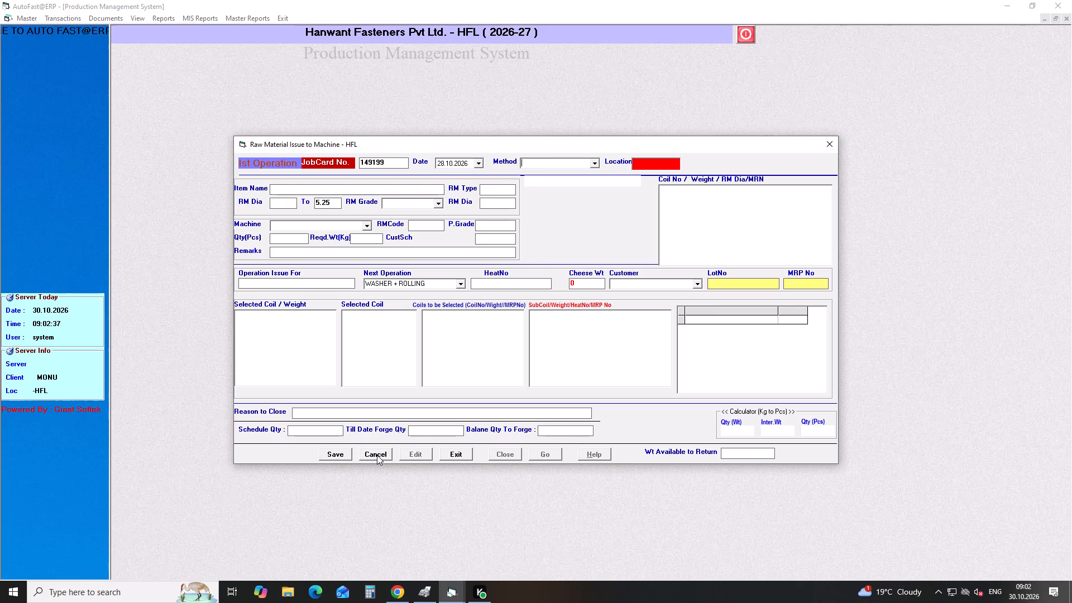
key(Down)
key(Return)
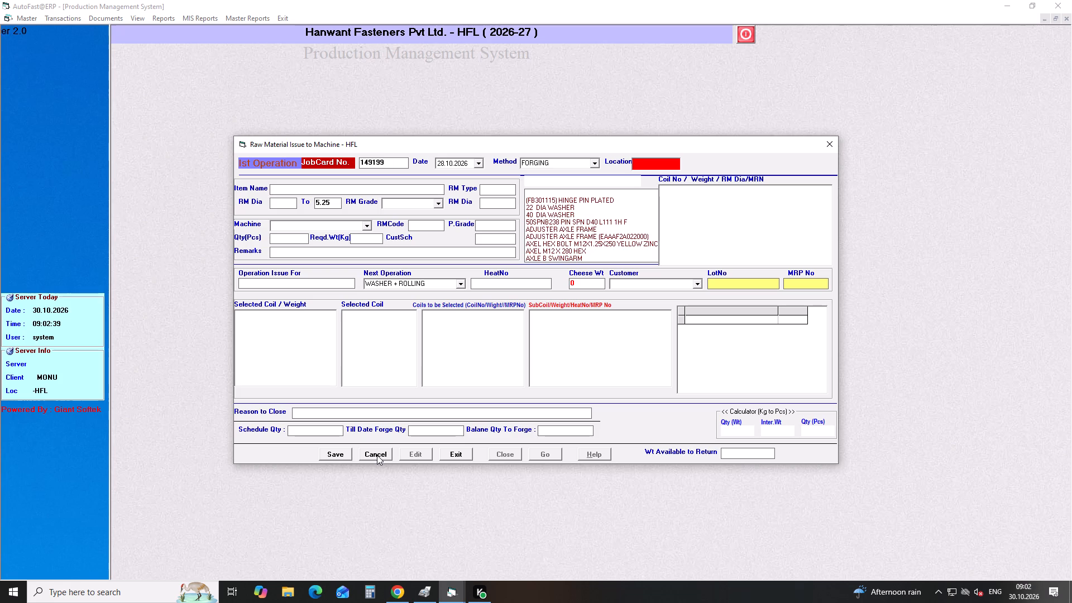
Search items for "inte" and select INTEGRATED WASHER FLAT HD SCREW FOR SALLY M6 X 22.
text(inte)
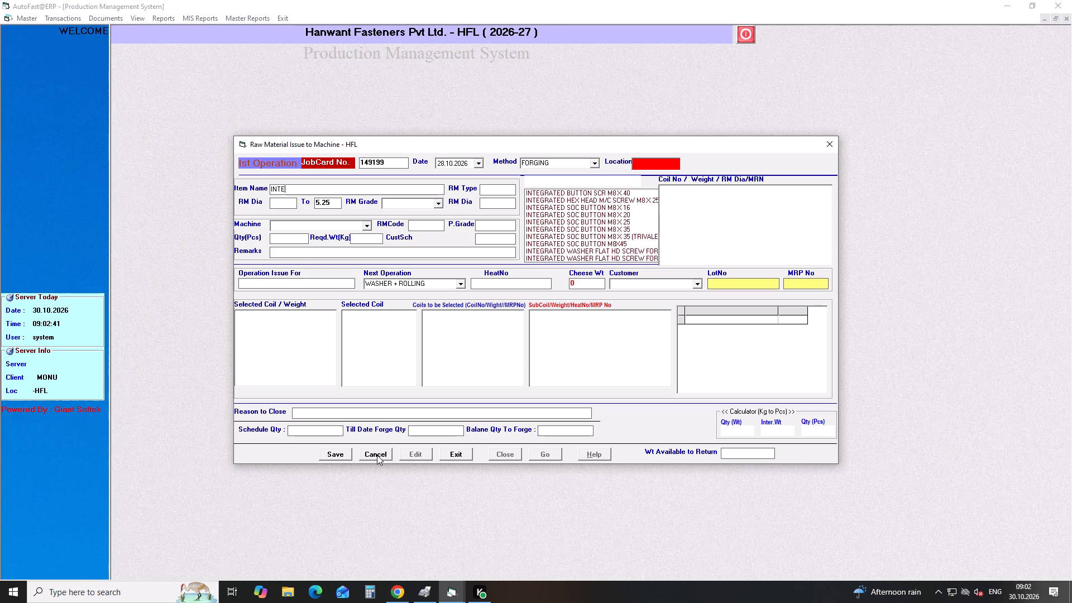
key(Down)
key(Down)
key(Down)
key(Down)
key(Down)
key(Down)
key(Down)
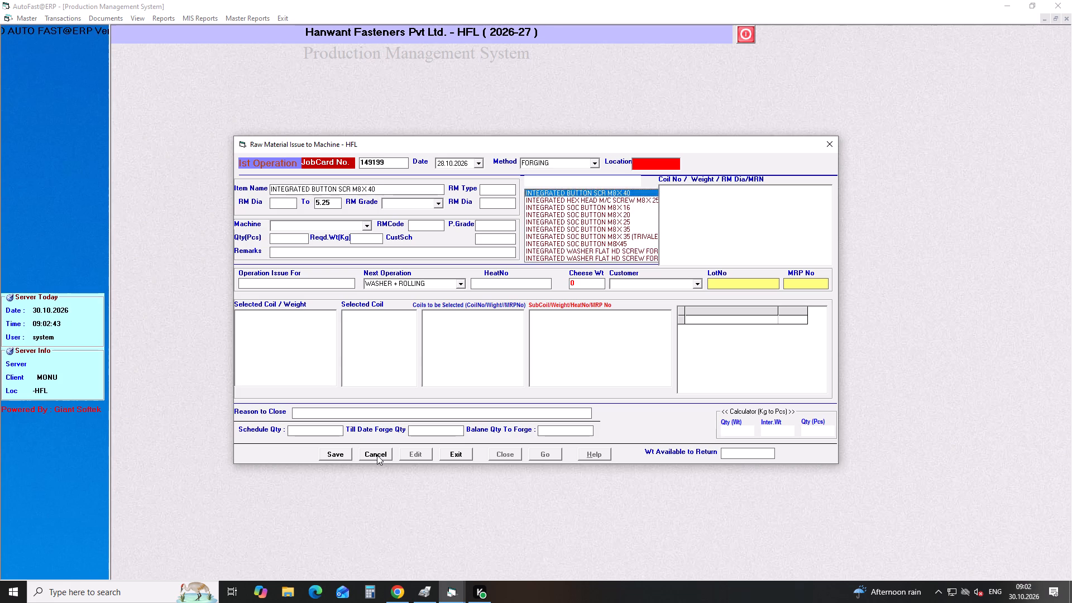
key(Down)
key(Down)
key(Down)
key(Down)
key(Return)
key(Return)
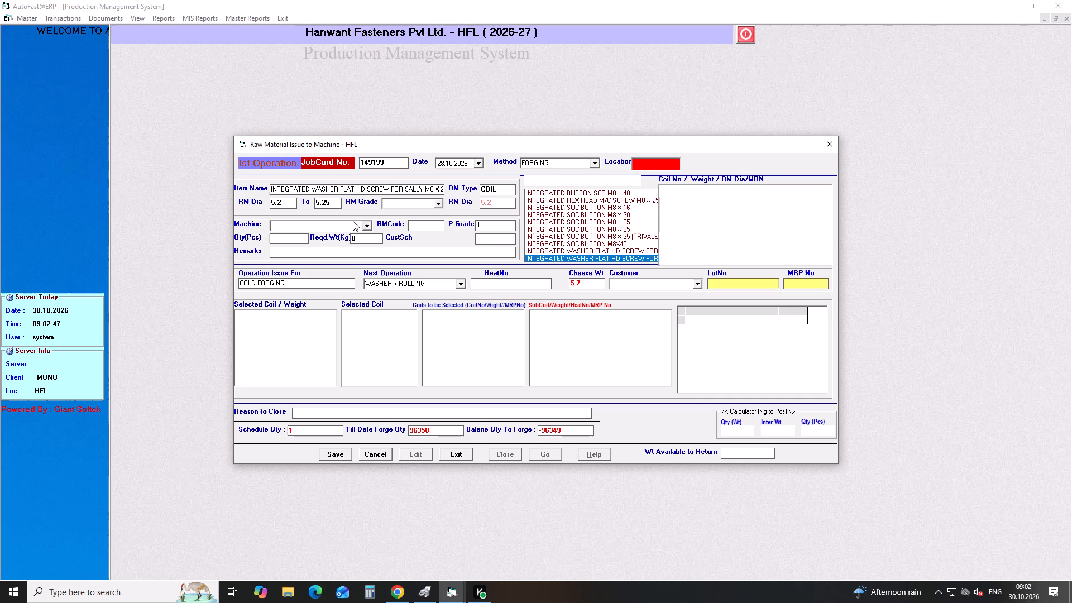
Check the full item name, re-confirm the item and set its RM Grade to 10B21 to load the available coils.
click(333, 190)
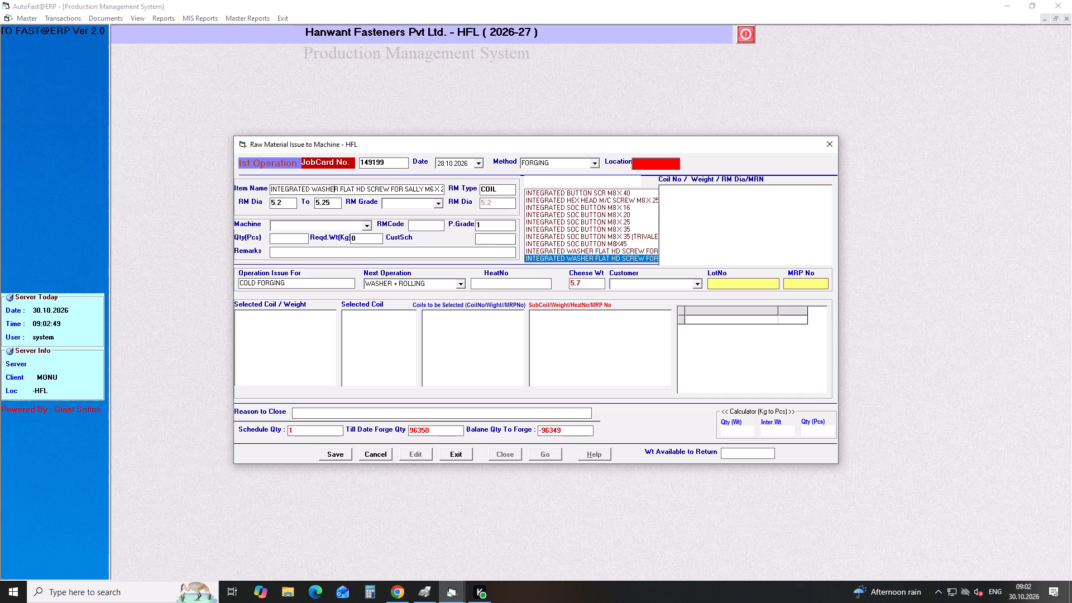
key(Right)
key(Right)
key(Right)
key(Right)
key(Right)
key(Right)
key(Right)
key(Right)
key(Right)
key(Right)
key(Right)
key(Right)
key(Right)
key(Right)
key(Right)
key(Right)
key(Right)
key(Right)
key(Right)
key(Right)
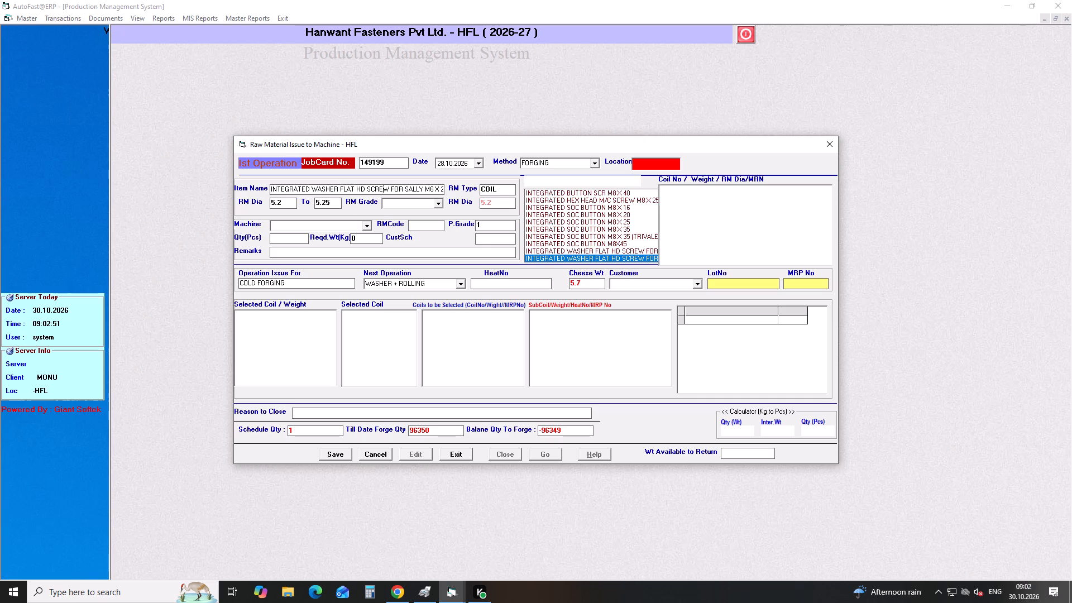
key(Return)
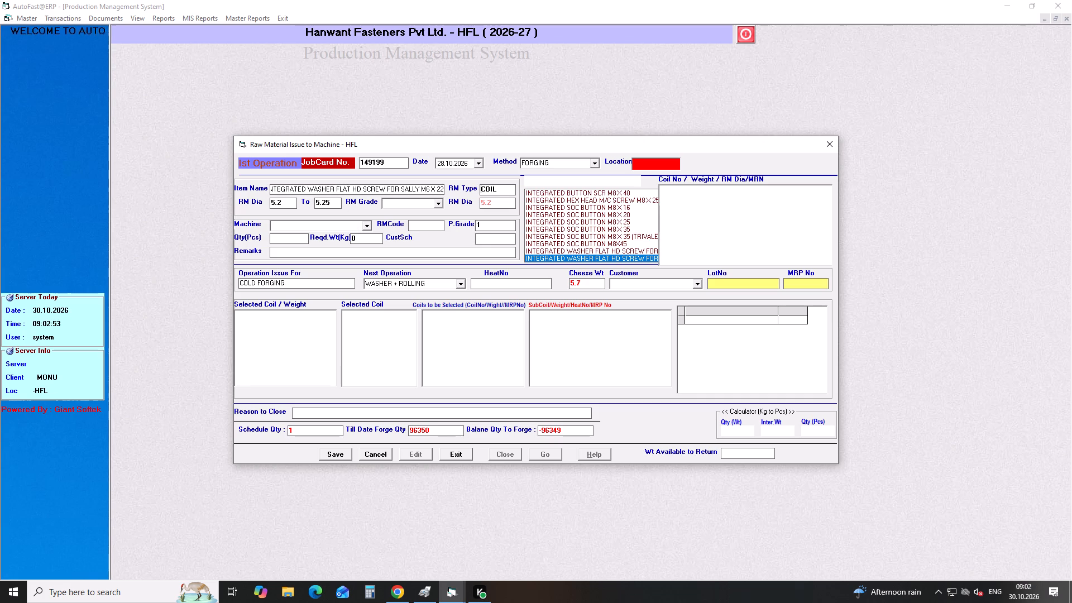
key(Return)
key(Down)
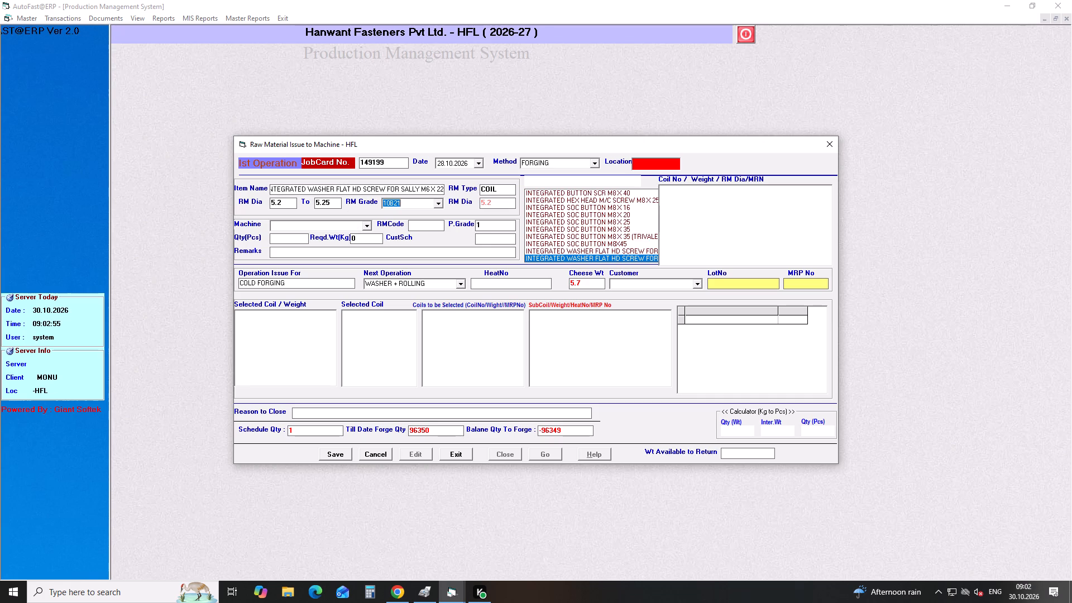
key(Return)
key(Return)
key(Return)
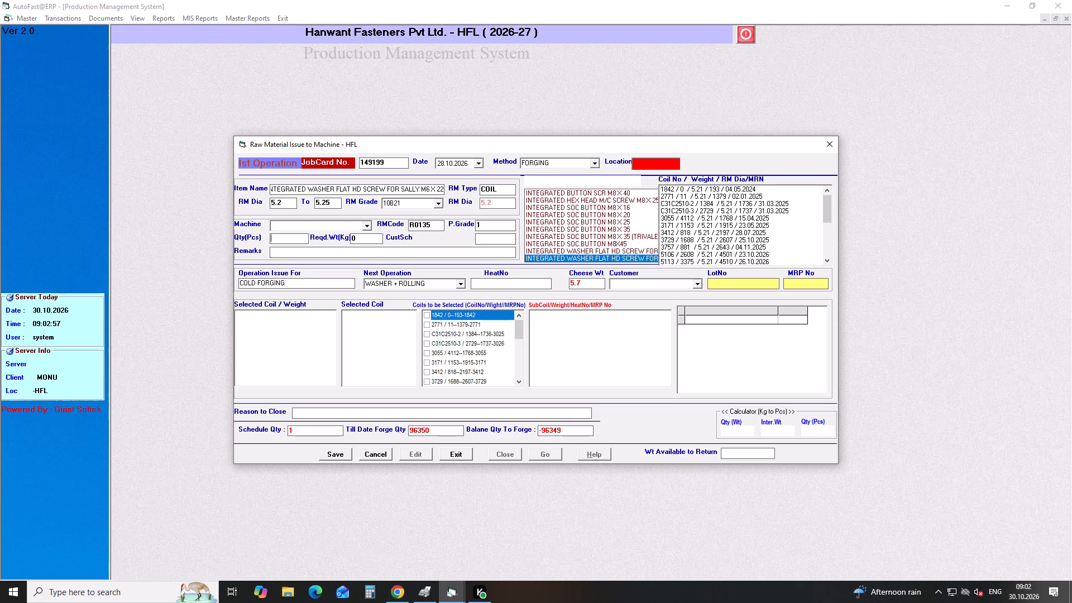
Set the job card's machine to H-2 (HEADER 1/4").
click(318, 222)
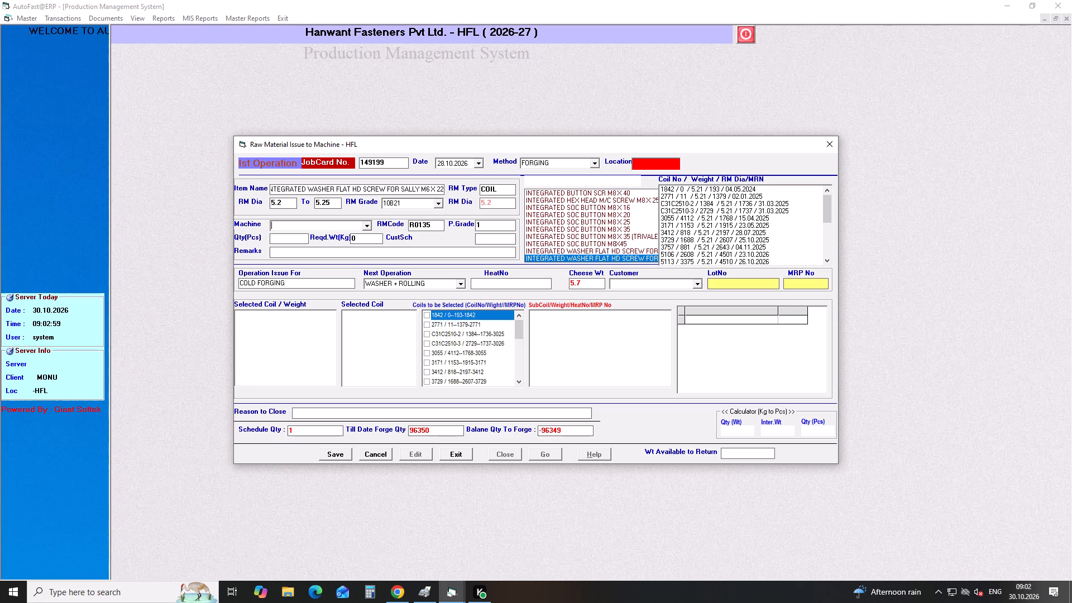
key(Down)
key(Down)
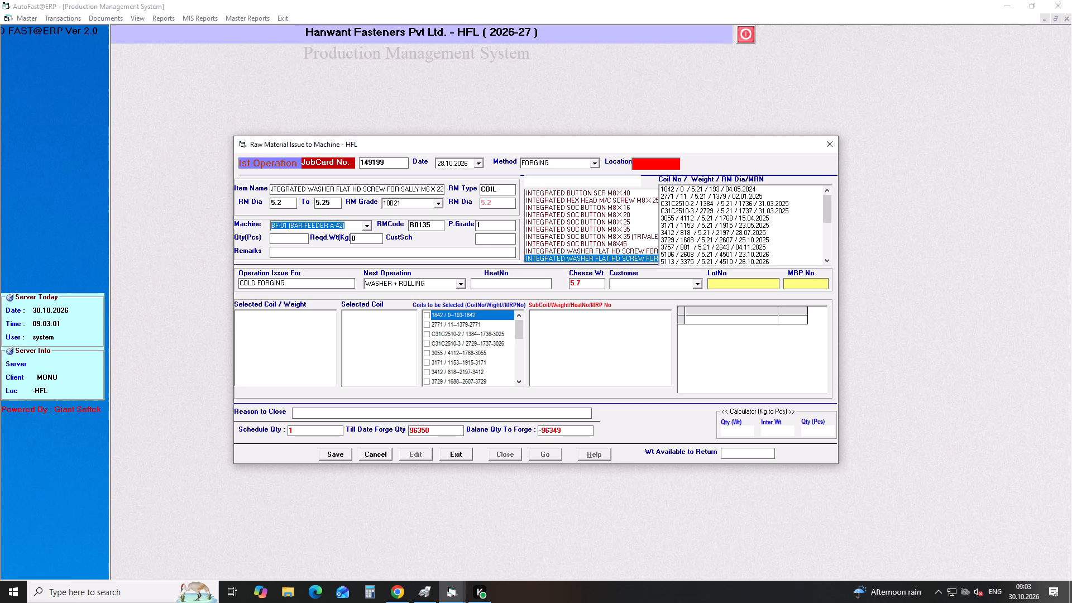
key(BackSpace)
key(h)
key(Down)
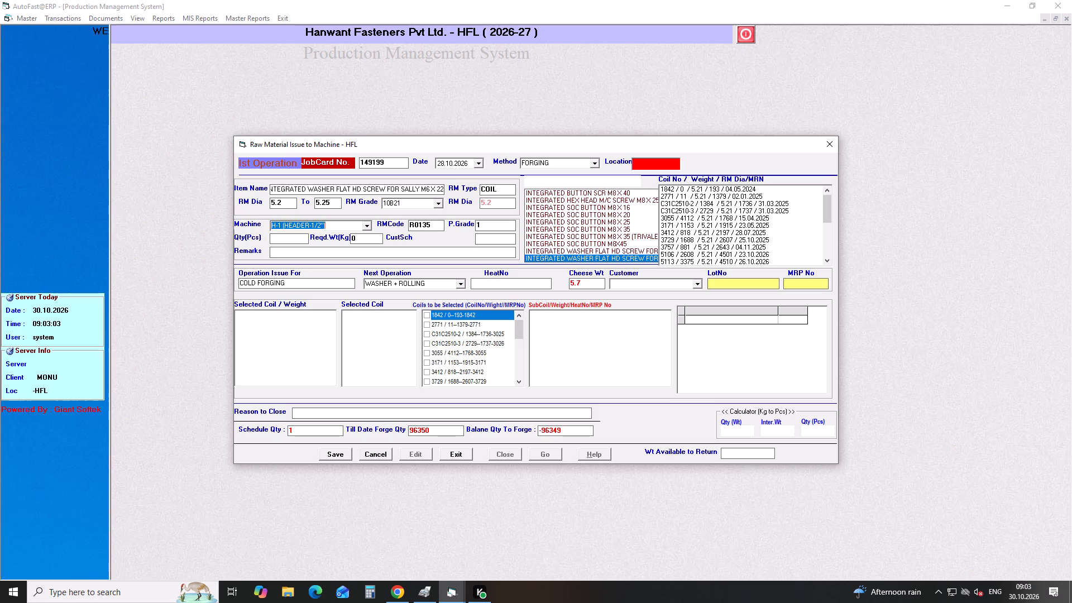
key(Down)
key(Return)
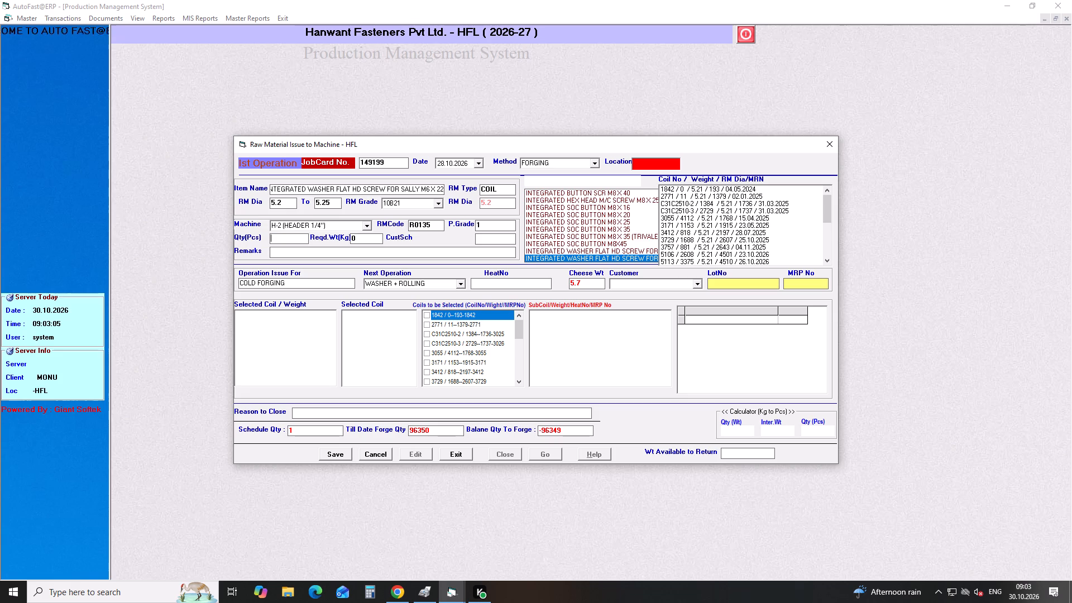
Leave the quantity empty for now and confirm WASHER + ROLLING as the job card's next operation.
key(Return)
key(Return)
key(Return)
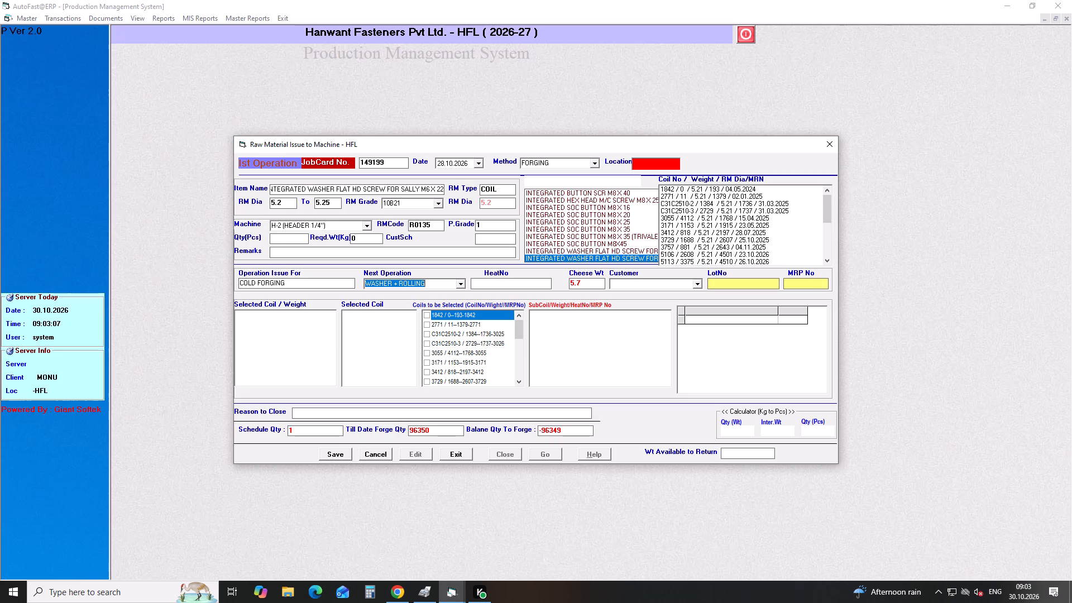
key(Return)
key(Return)
key(Return)
key(Return)
key(Return)
key(Return)
key(Return)
key(Return)
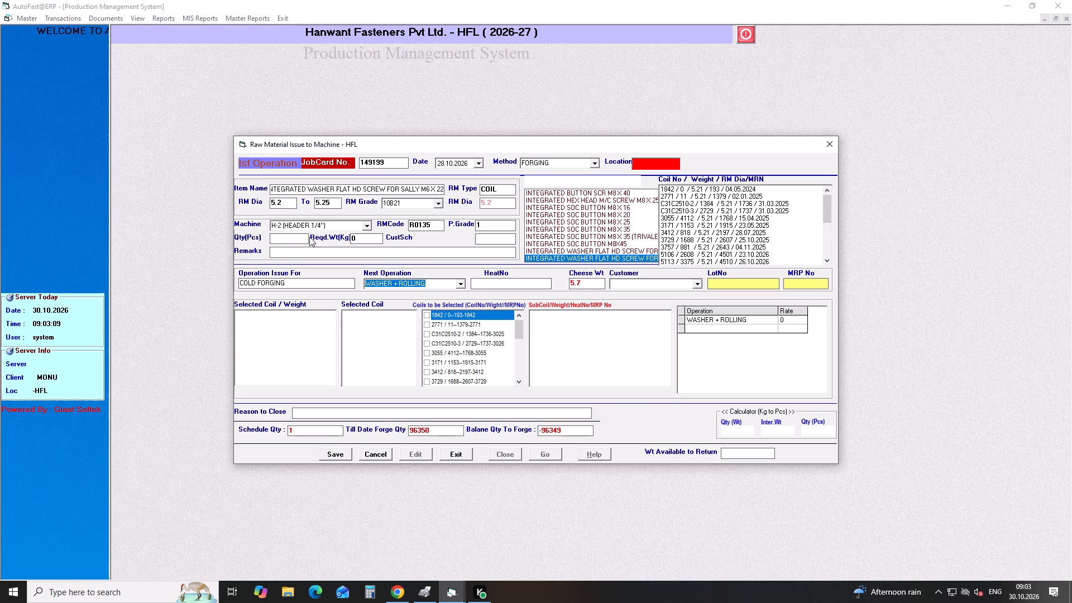
Select coil 4944 with weight 113.49 and its sub-coil 4944-13RRR for the job card.
click(518, 384)
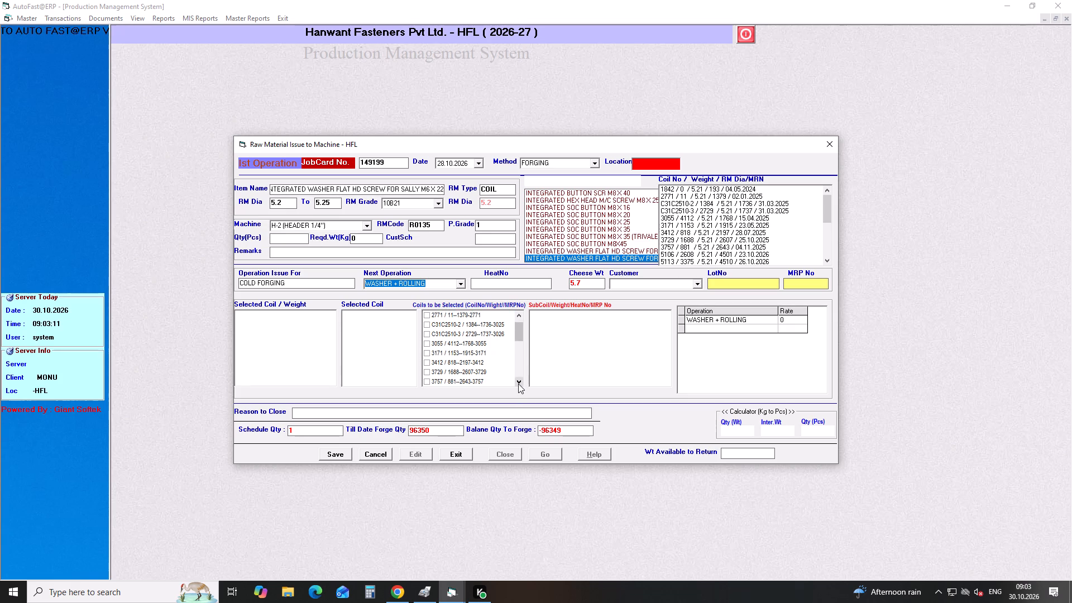
click(518, 384)
click(518, 384)
click(518, 384)
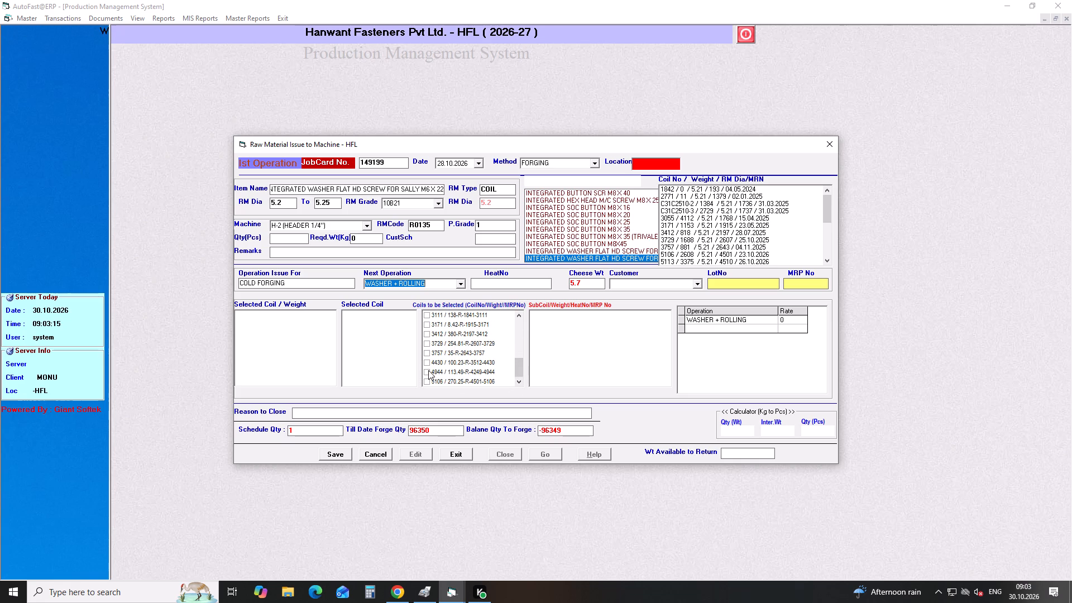
click(427, 372)
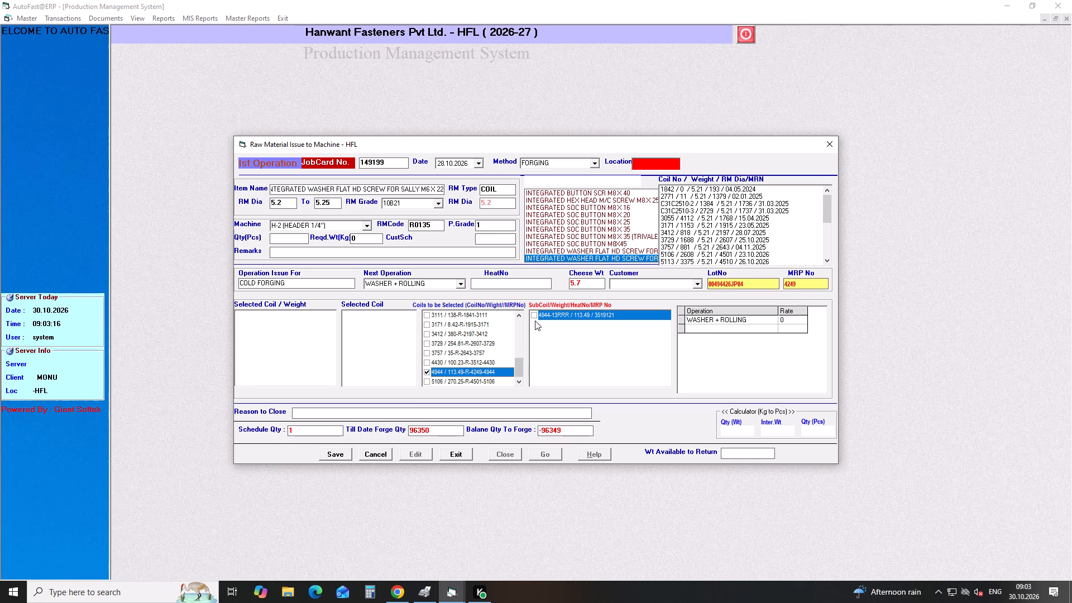
click(536, 315)
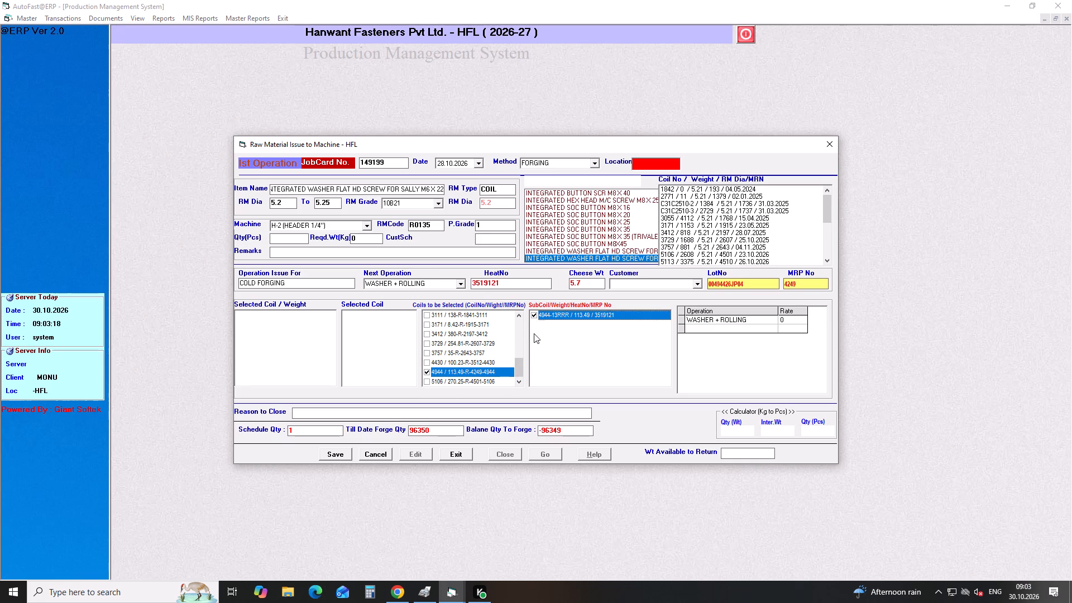
Switch to Calculator and divide the coil weight 113.49 by the cheese weight 5.7.
click(371, 592)
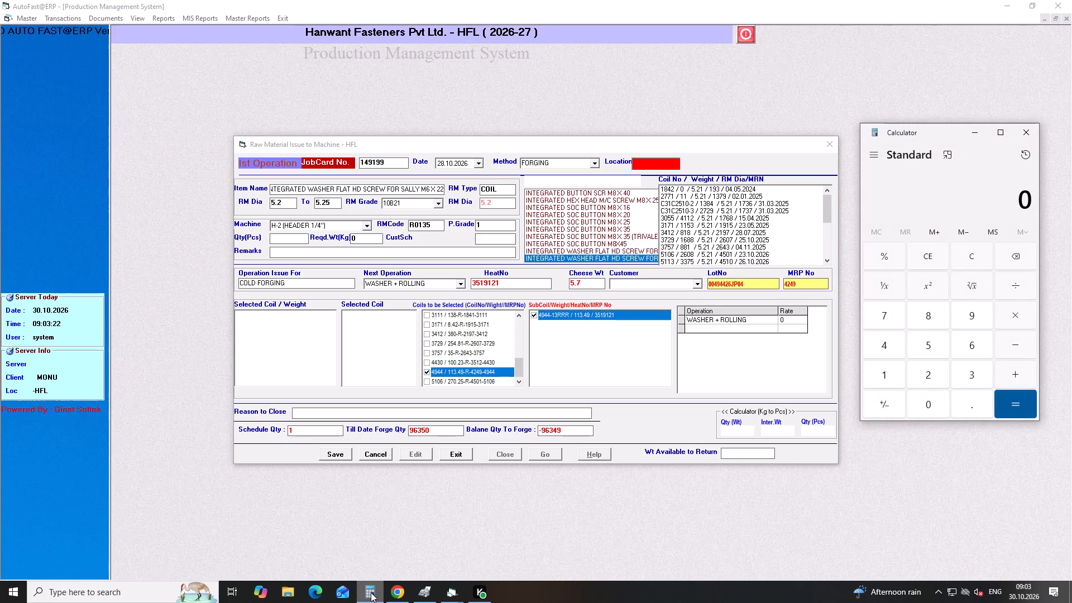
text(113.)
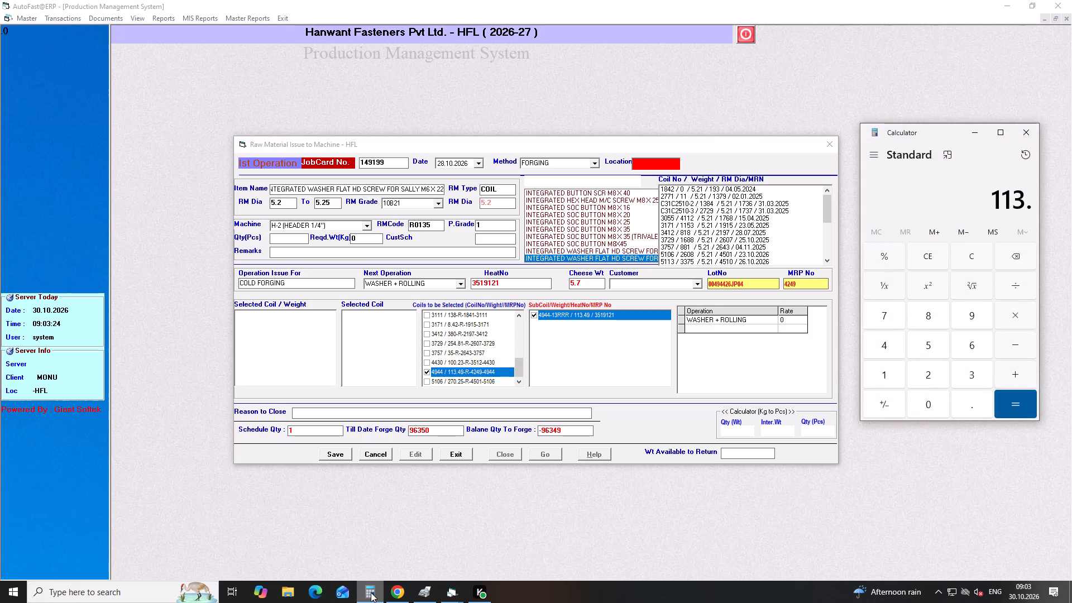
text(49)
key(slash)
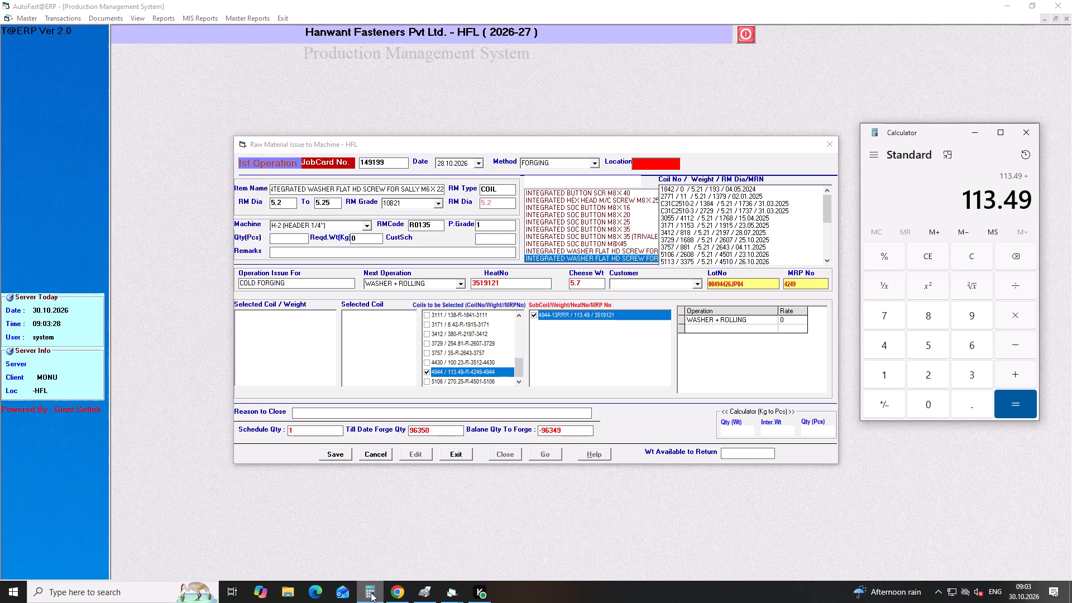
text(5.7)
key(Return)
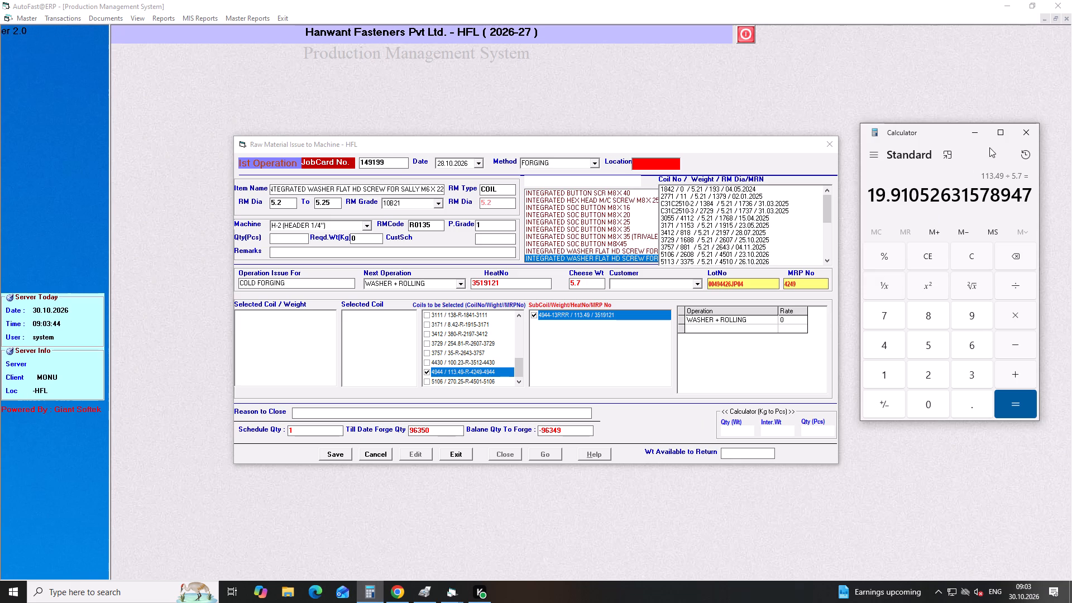
click(1034, 128)
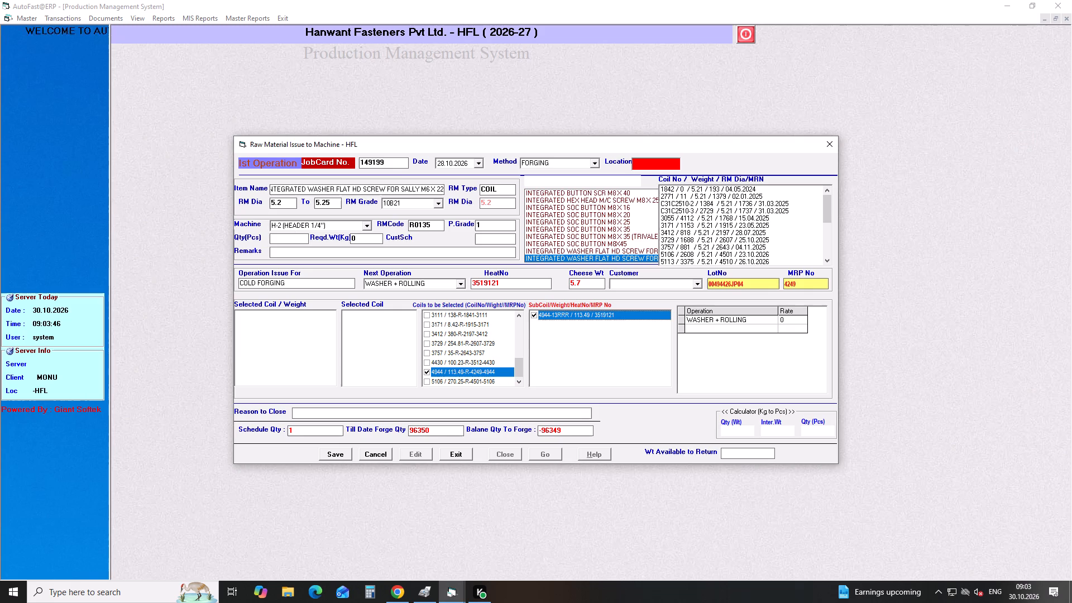
Set the job card's Qty(Pcs) to 19910.52, accept the remaining fields and save the job card.
click(287, 242)
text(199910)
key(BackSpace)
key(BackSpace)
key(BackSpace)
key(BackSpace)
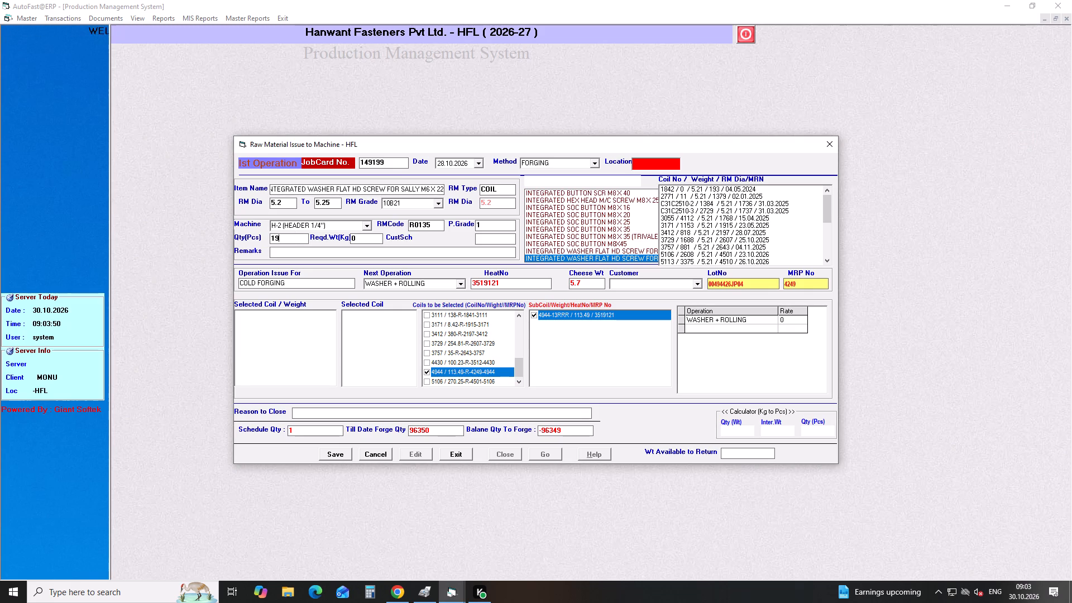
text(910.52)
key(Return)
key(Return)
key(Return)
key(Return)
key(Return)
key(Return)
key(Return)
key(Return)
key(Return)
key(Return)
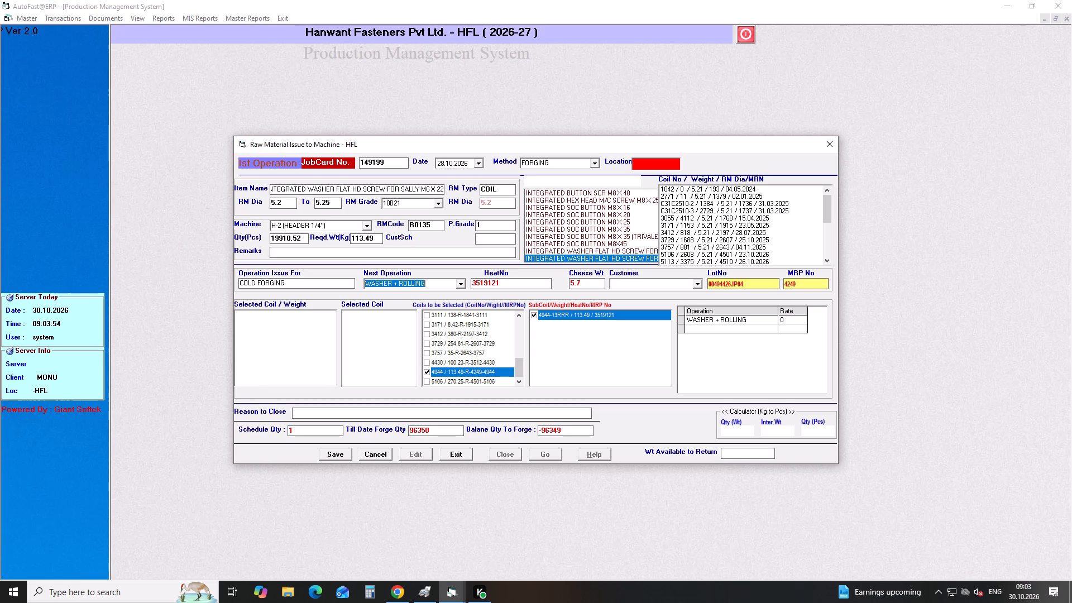
click(337, 454)
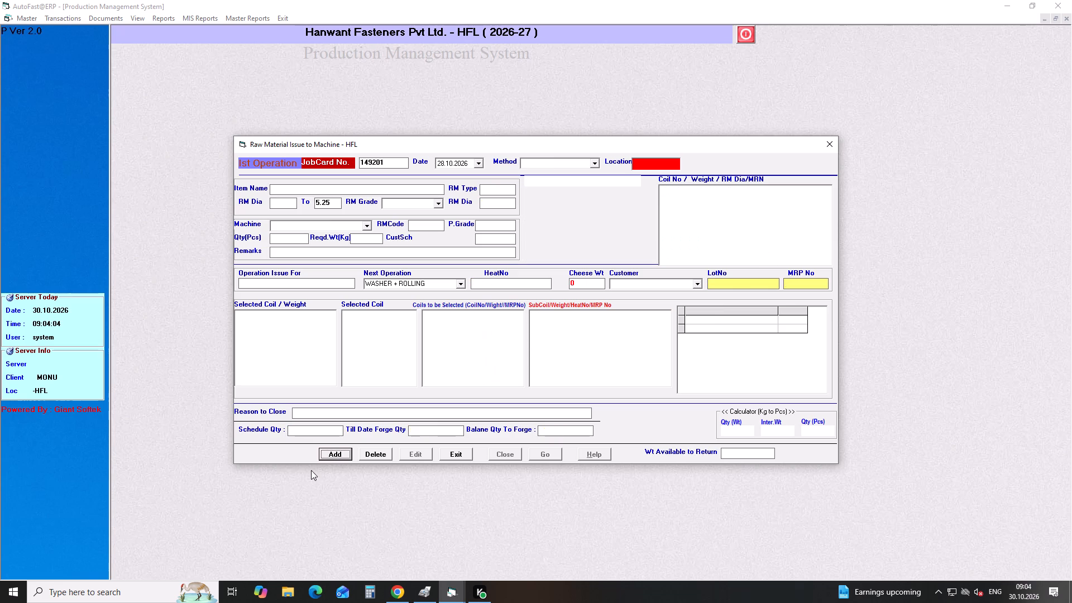
Close the material issue form and open Production Entry Ist Opr - Coil - Preliminary.
click(825, 143)
click(56, 20)
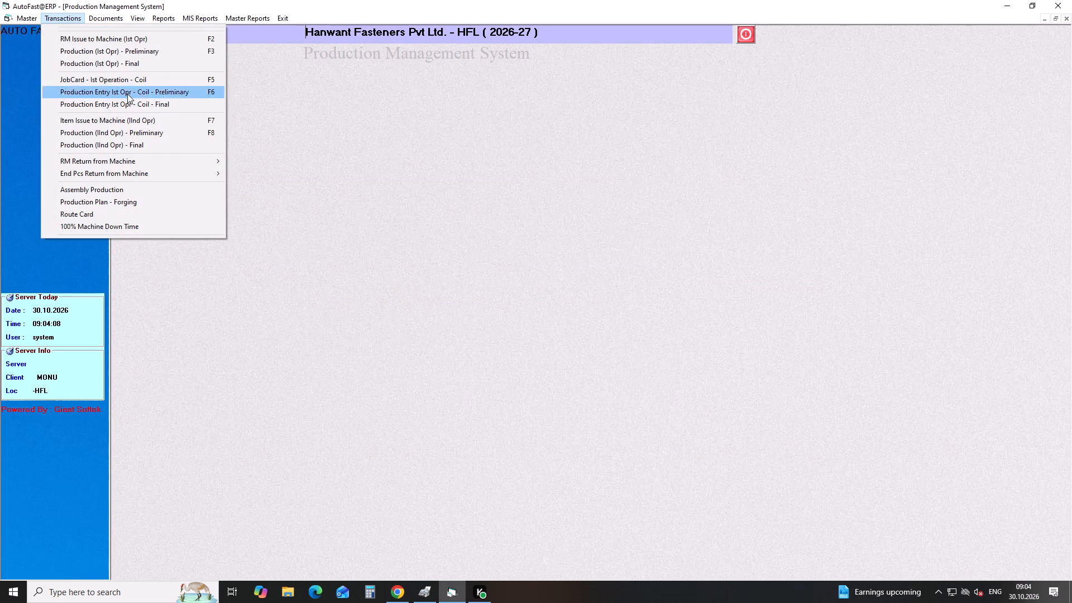
click(187, 94)
Start a new preliminary production entry dated 28.10.2026 with shift A.
key(Return)
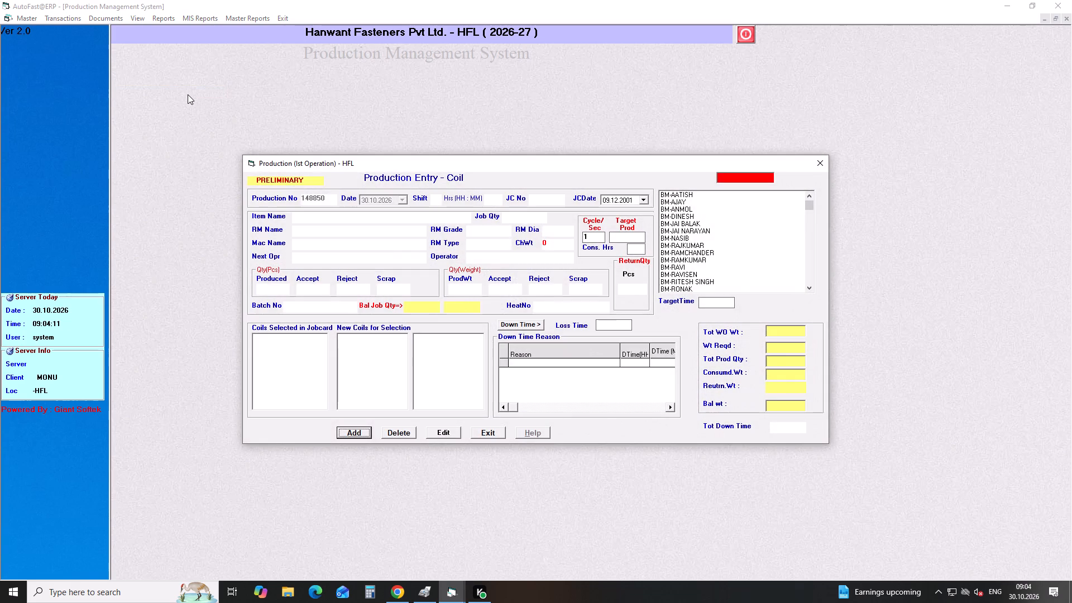
key(Return)
key(Down)
key(Down)
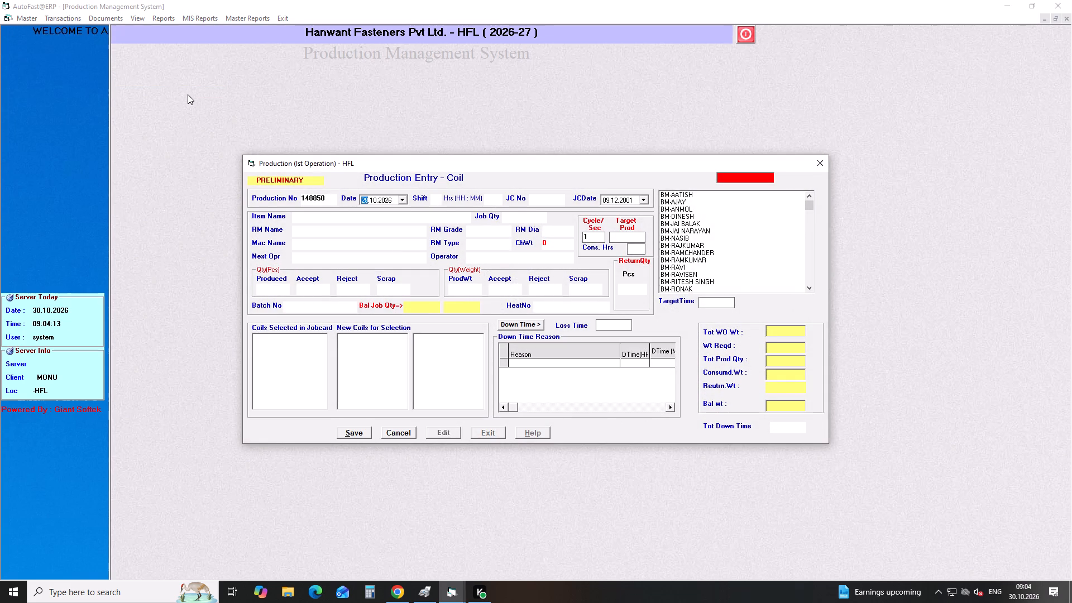
key(Down)
key(Return)
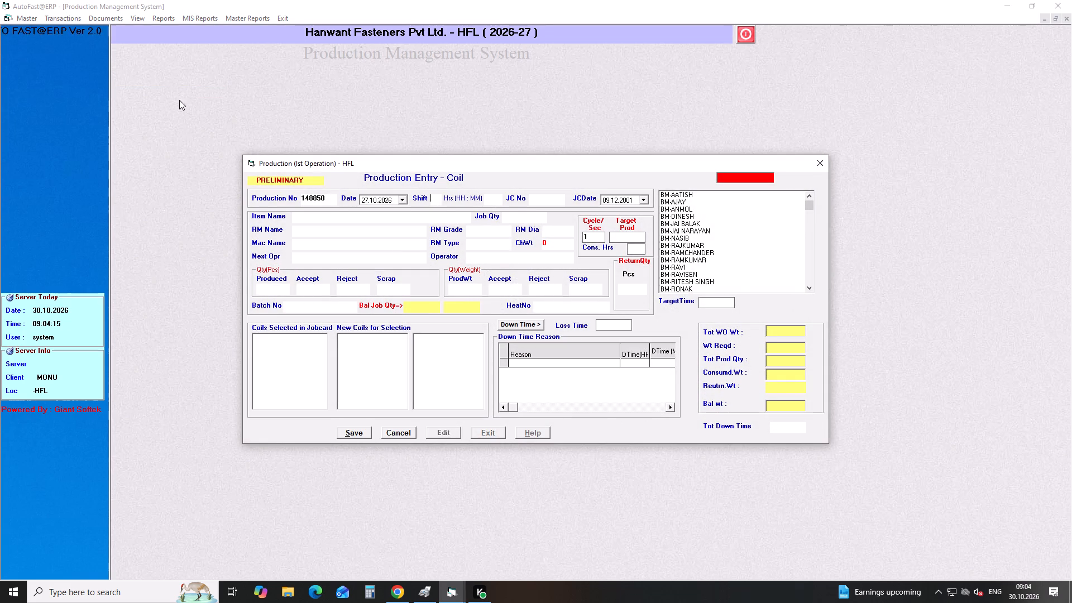
click(362, 200)
key(Up)
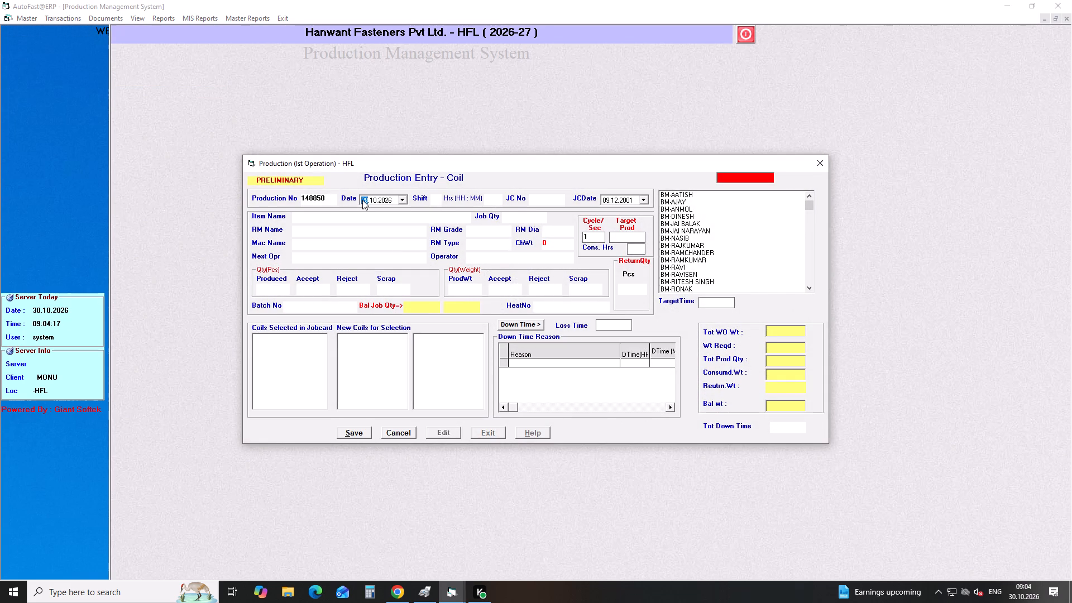
key(Return)
key(a)
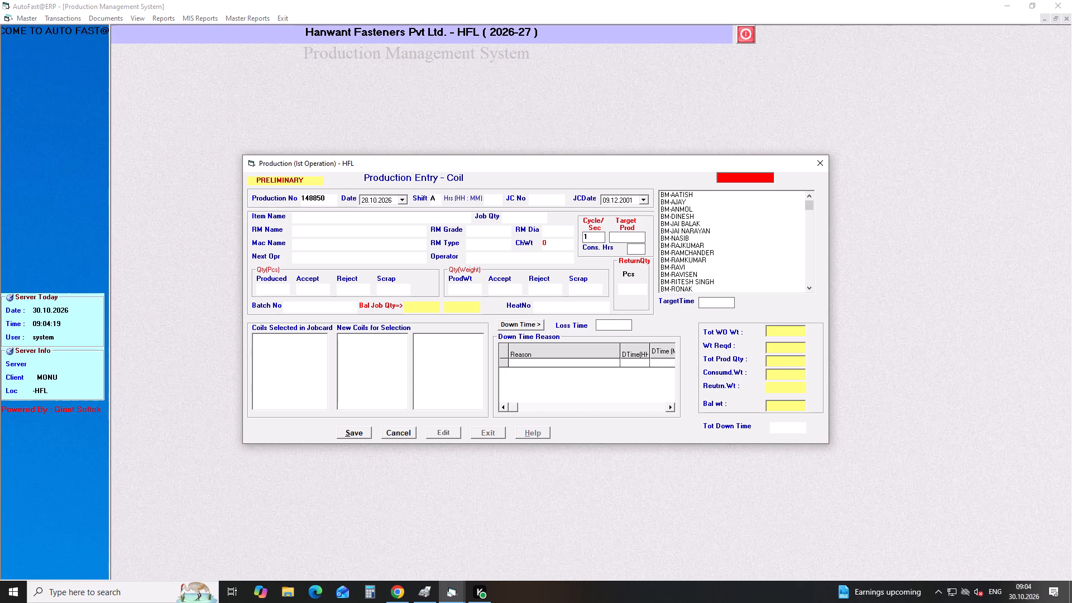
key(Return)
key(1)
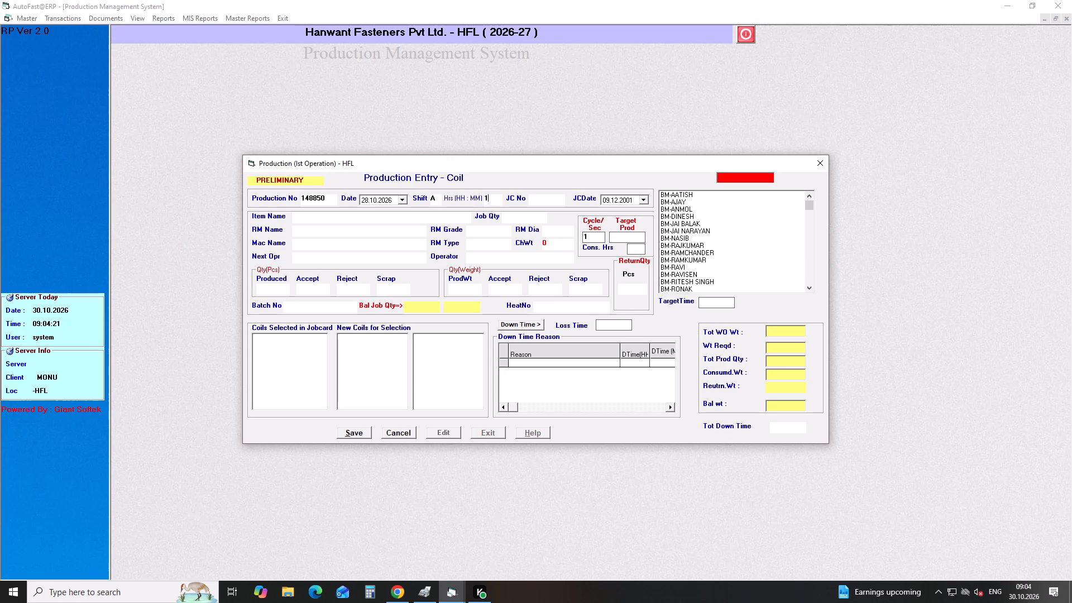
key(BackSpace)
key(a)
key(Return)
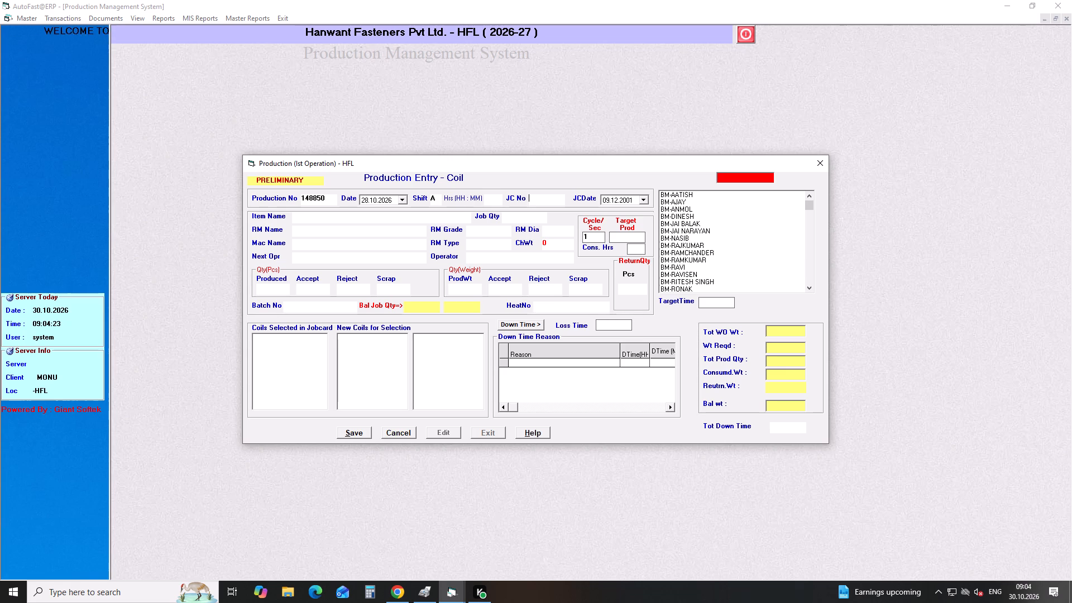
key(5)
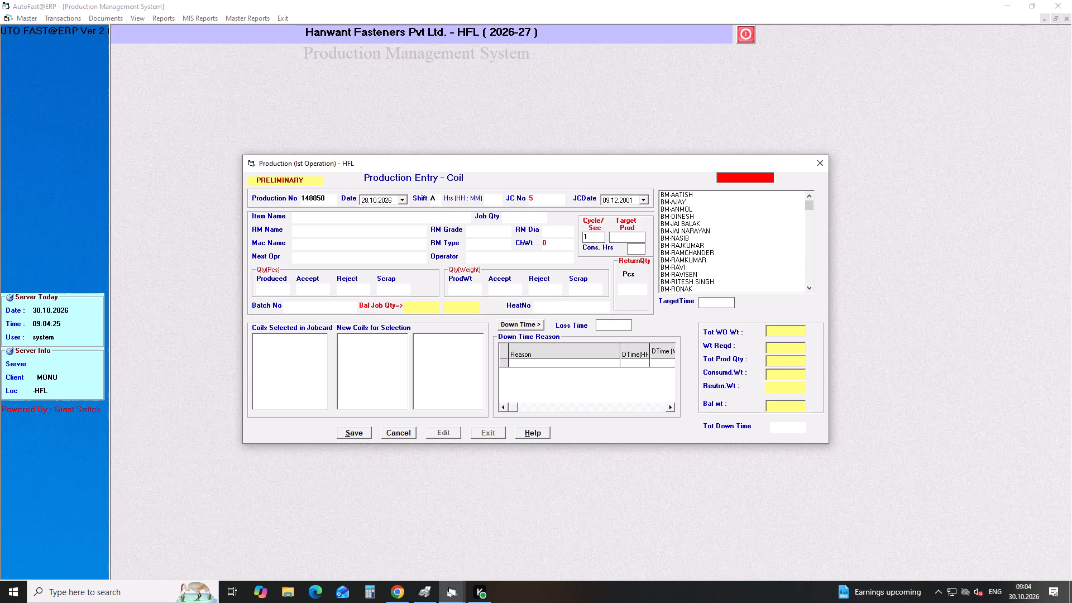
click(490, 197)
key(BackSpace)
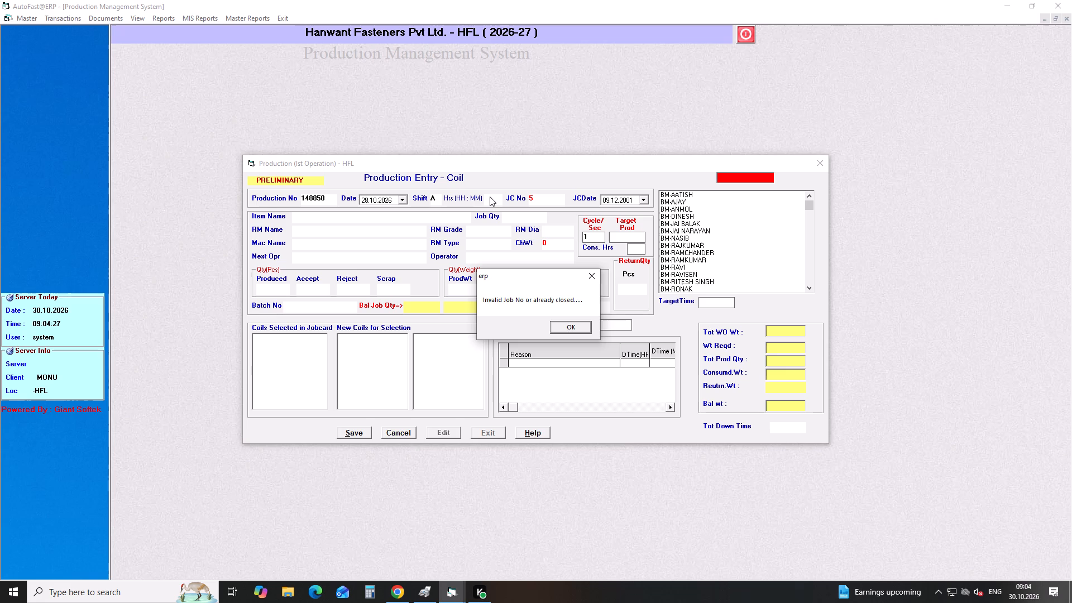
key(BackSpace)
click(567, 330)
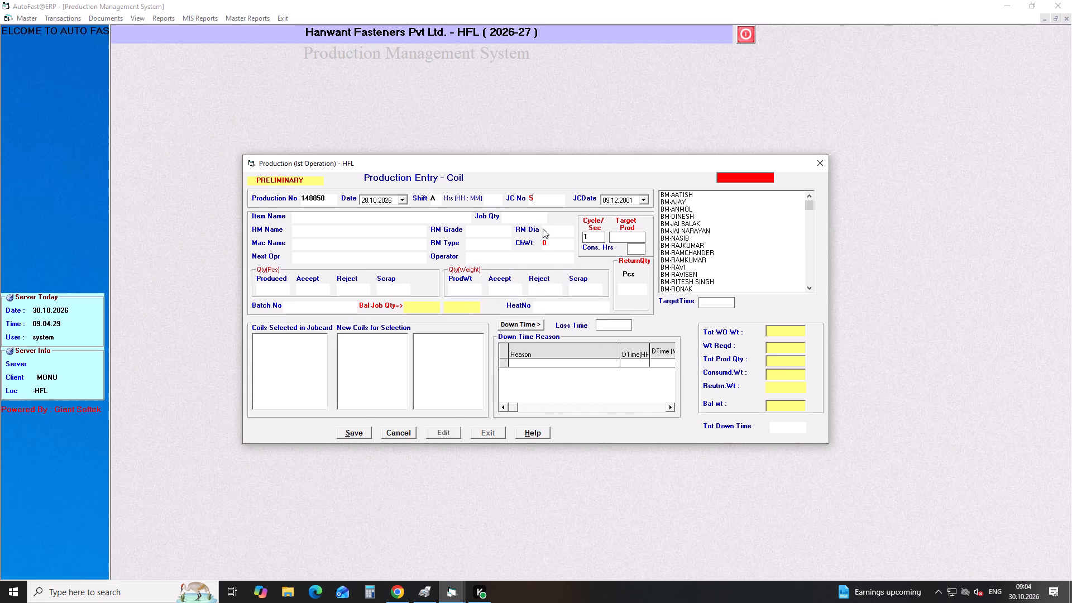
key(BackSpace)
Enter JC No 149200 to load the saved job card into the production entry.
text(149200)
click(487, 201)
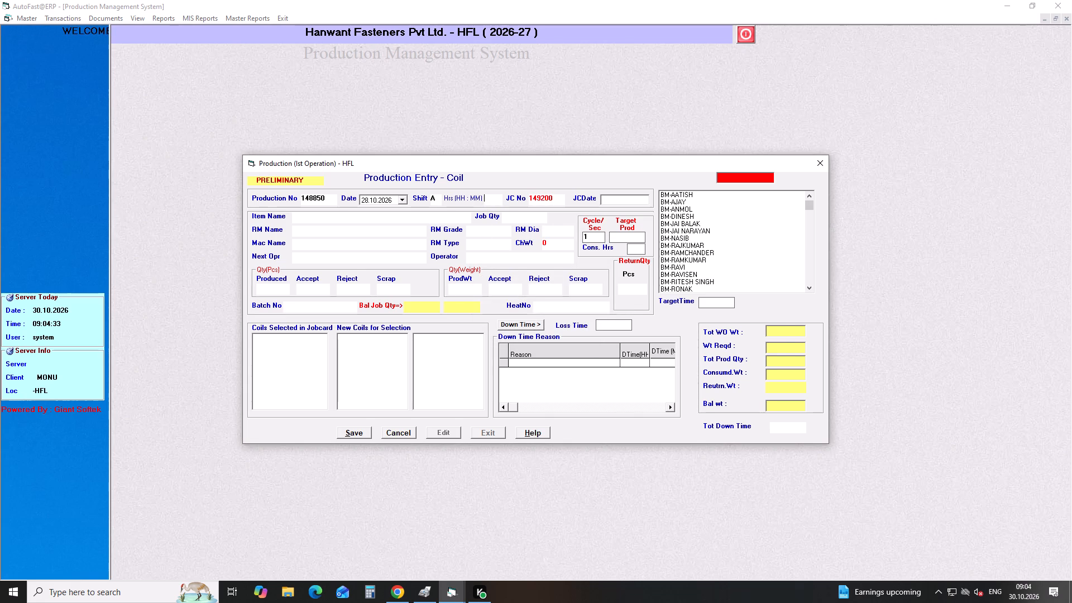
key(a)
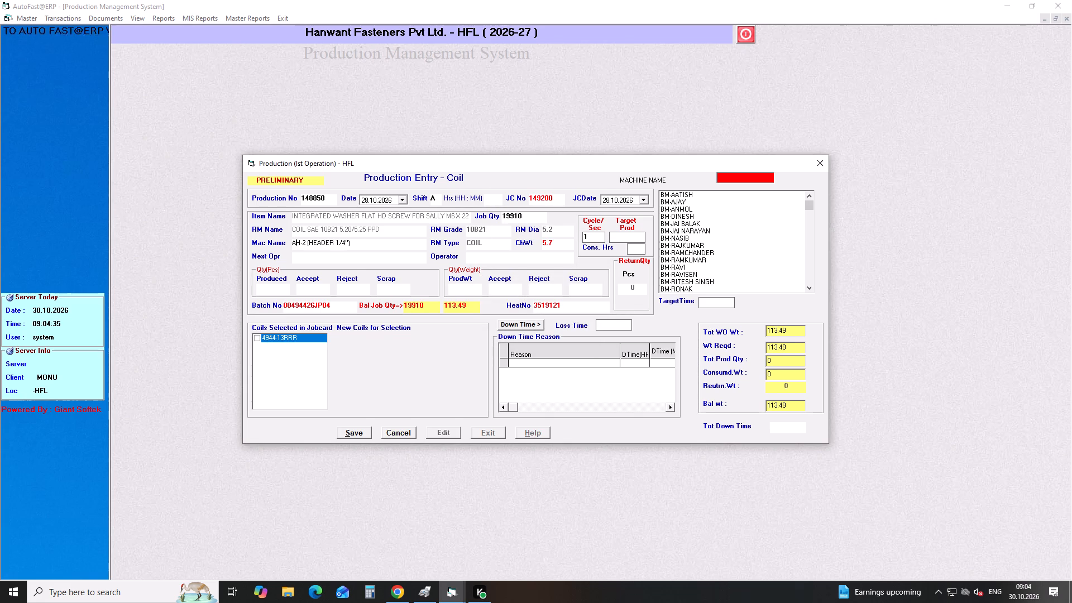
key(BackSpace)
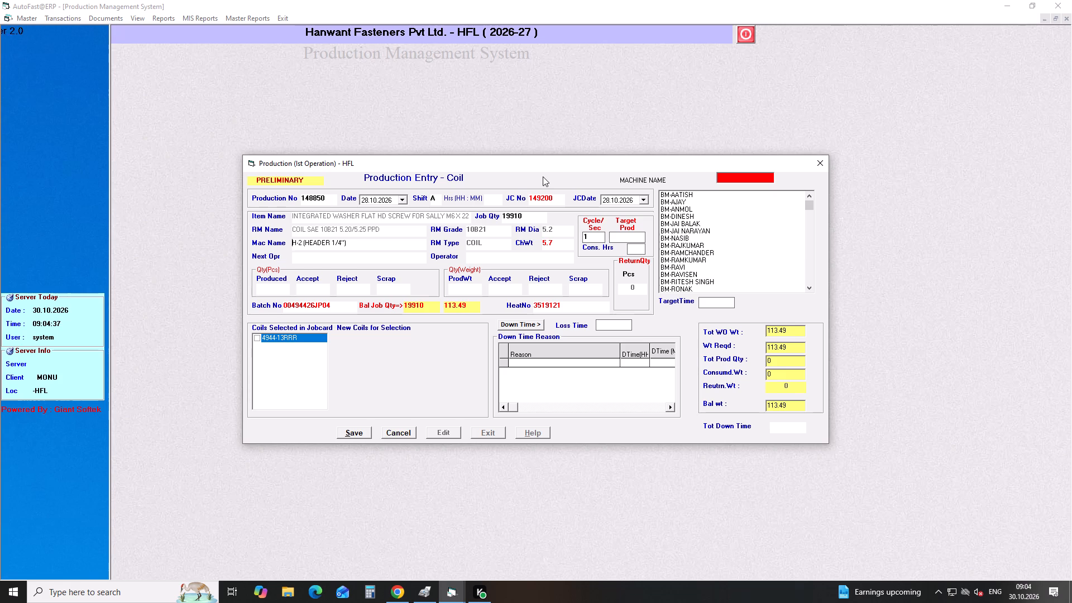
Set the production hours to 5 and accept machine H-2 (HEADER 1/4") and next operation WASHER + ROLLING.
click(490, 201)
key(5)
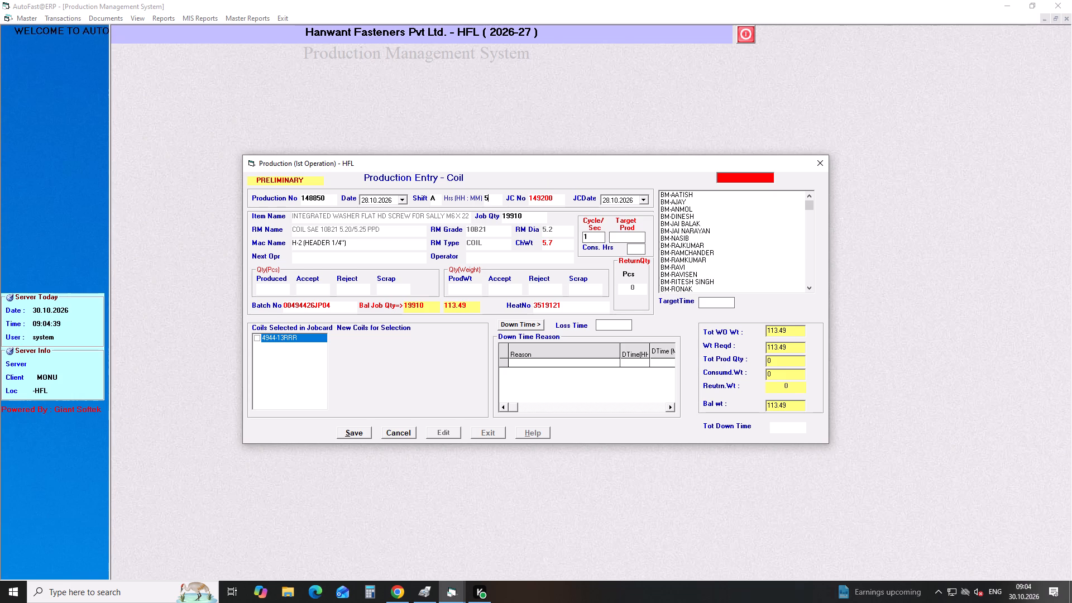
key(Return)
key(Return)
key(Return)
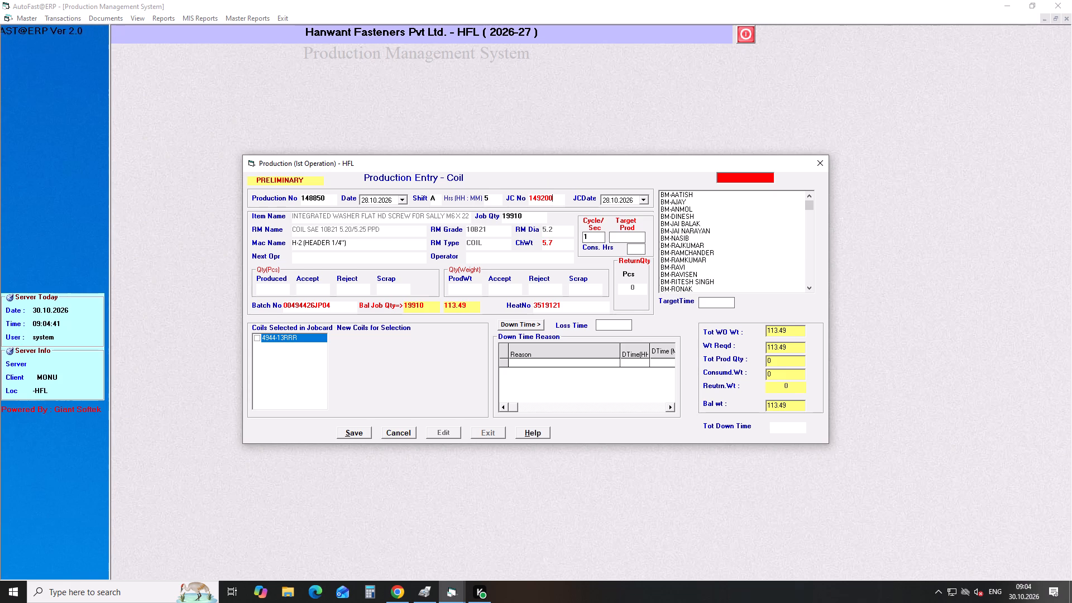
key(Return)
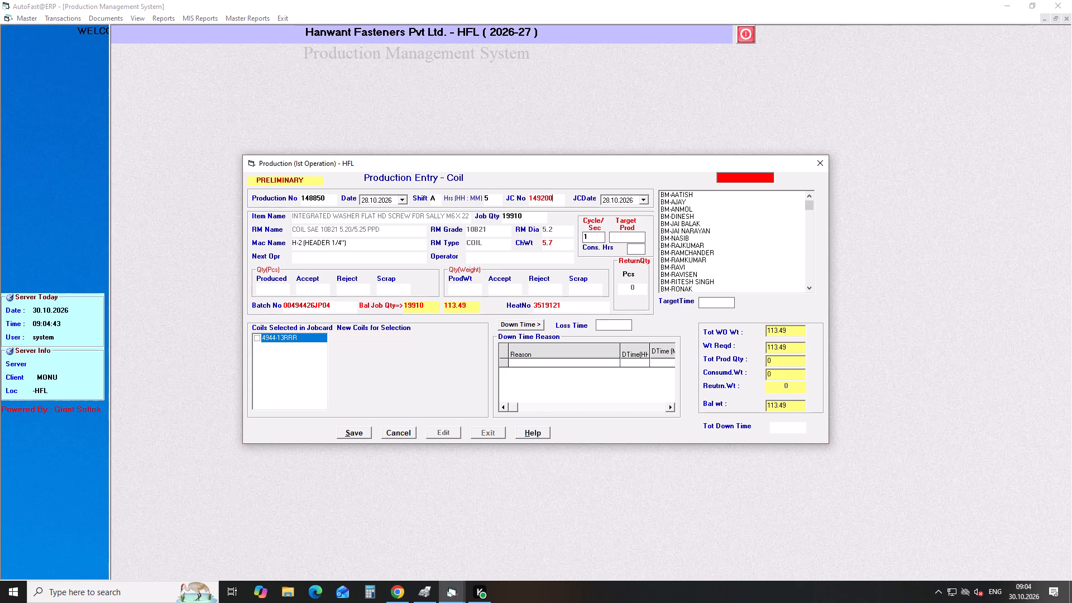
key(Tab)
key(Return)
key(Return)
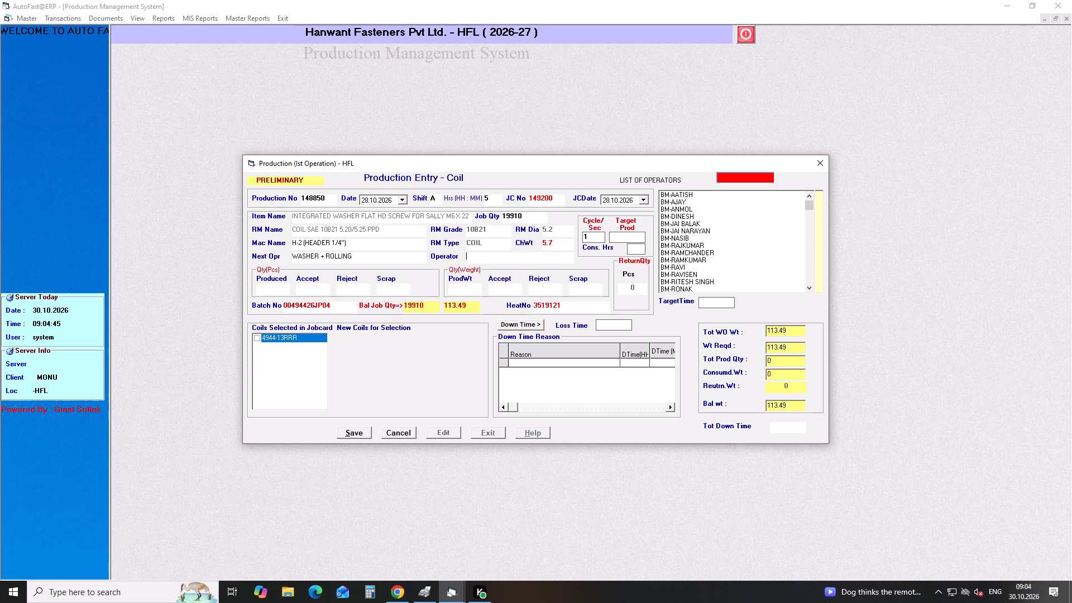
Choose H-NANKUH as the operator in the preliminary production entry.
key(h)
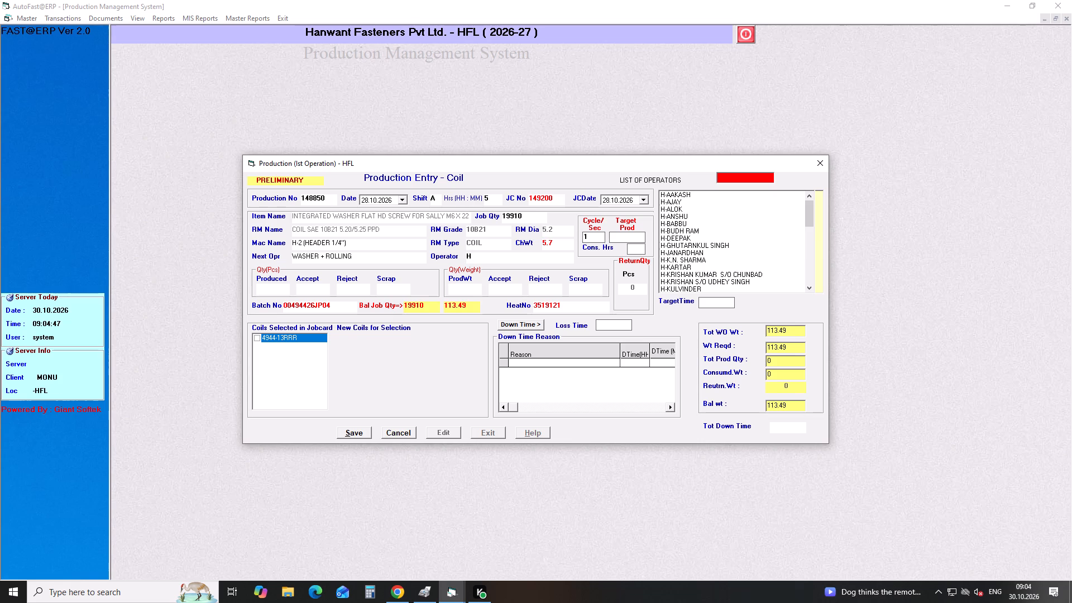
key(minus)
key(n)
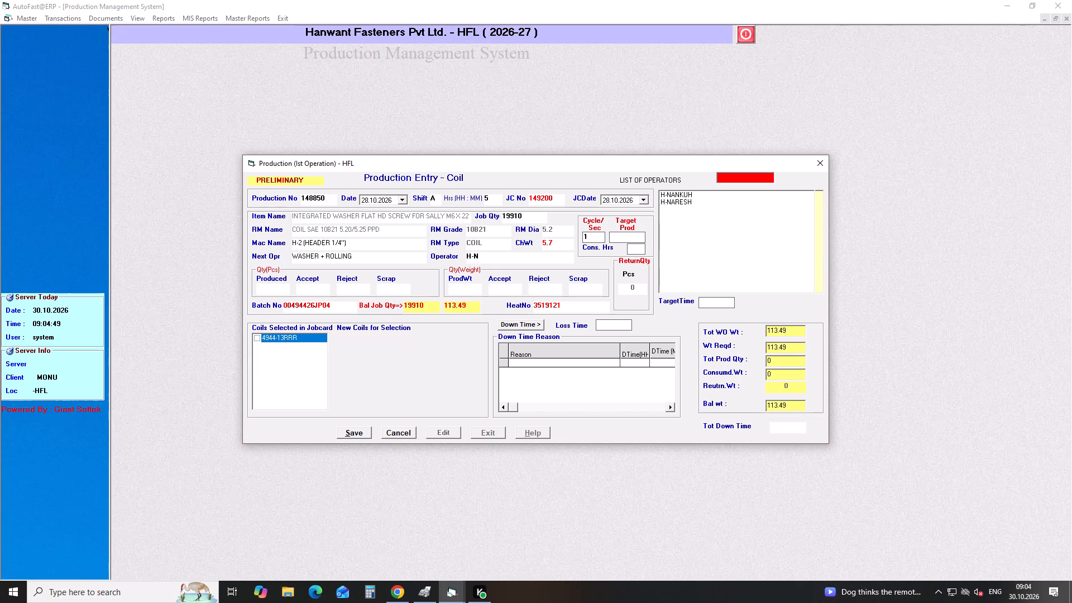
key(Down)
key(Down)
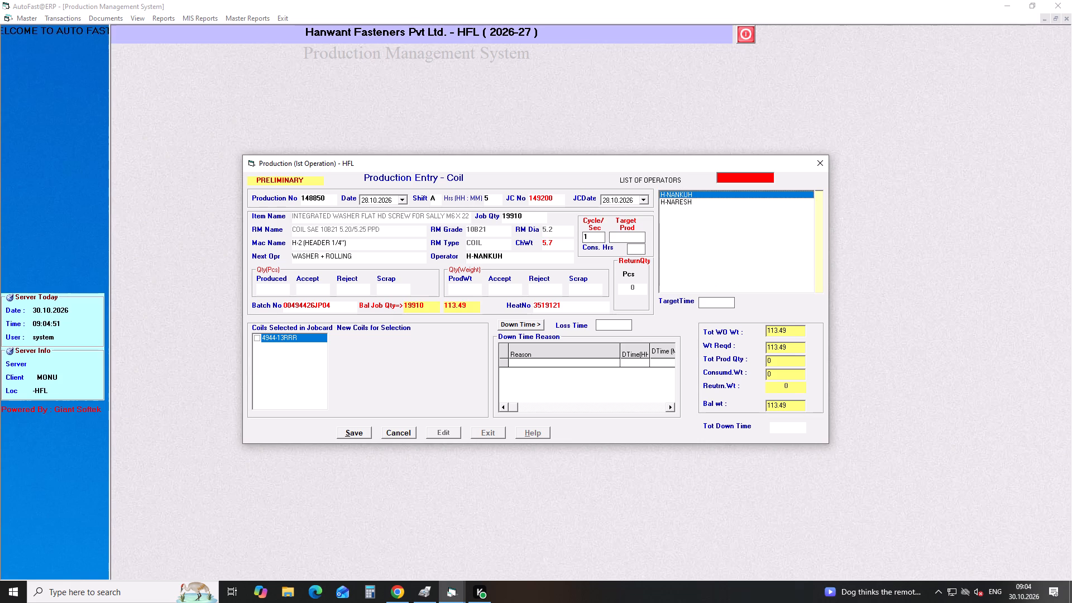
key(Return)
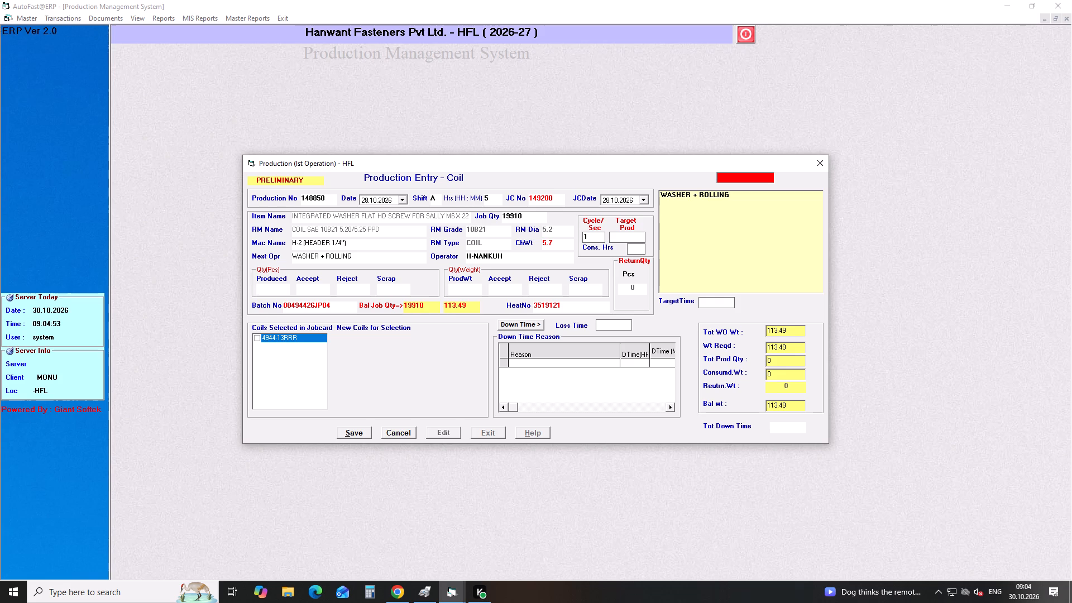
click(502, 259)
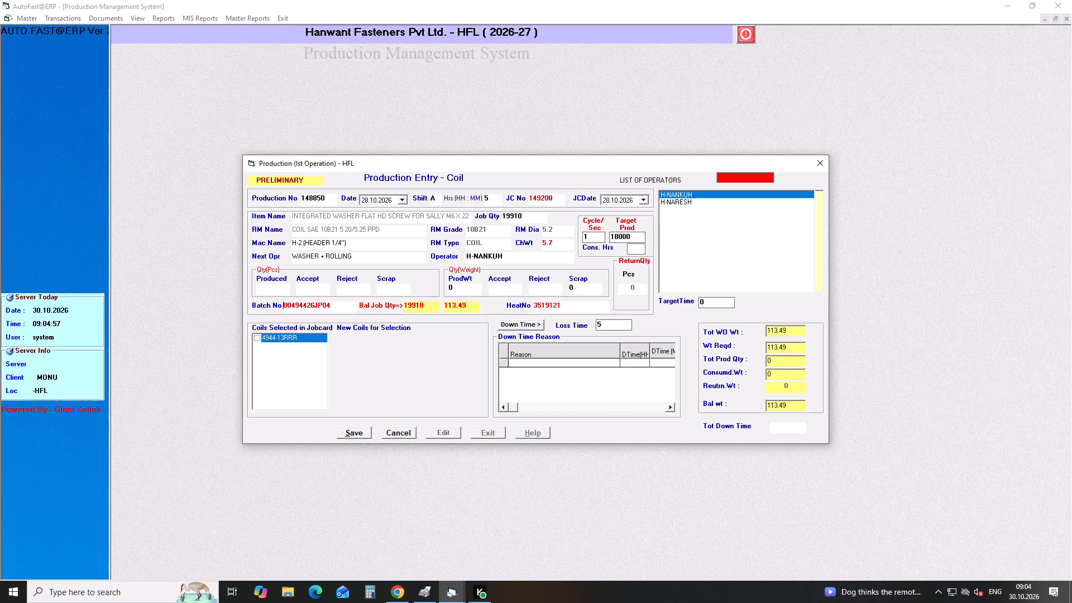
click(502, 258)
key(BackSpace)
key(BackSpace)
key(BackSpace)
key(BackSpace)
key(BackSpace)
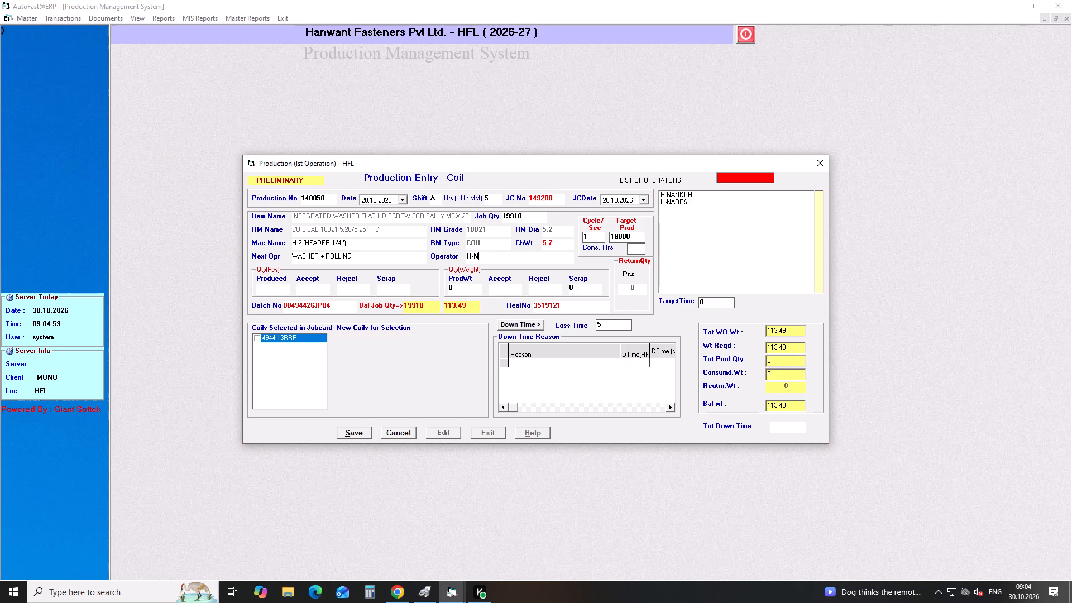
key(Down)
key(Down)
key(Down)
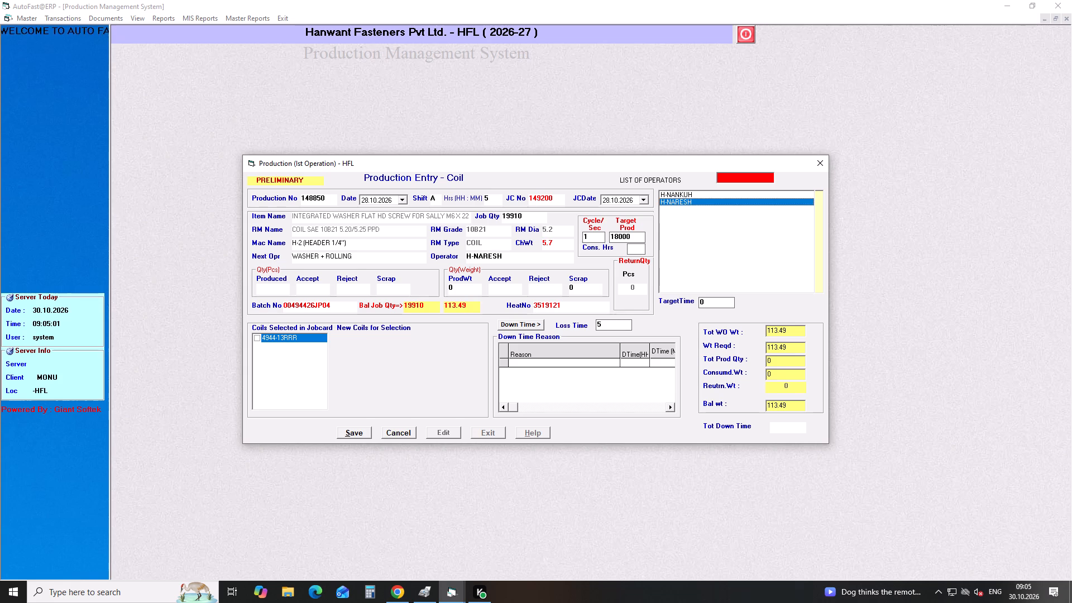
key(Return)
Enter a produced quantity of 19910.52 pieces and accept the remaining quantity fields.
text(19)
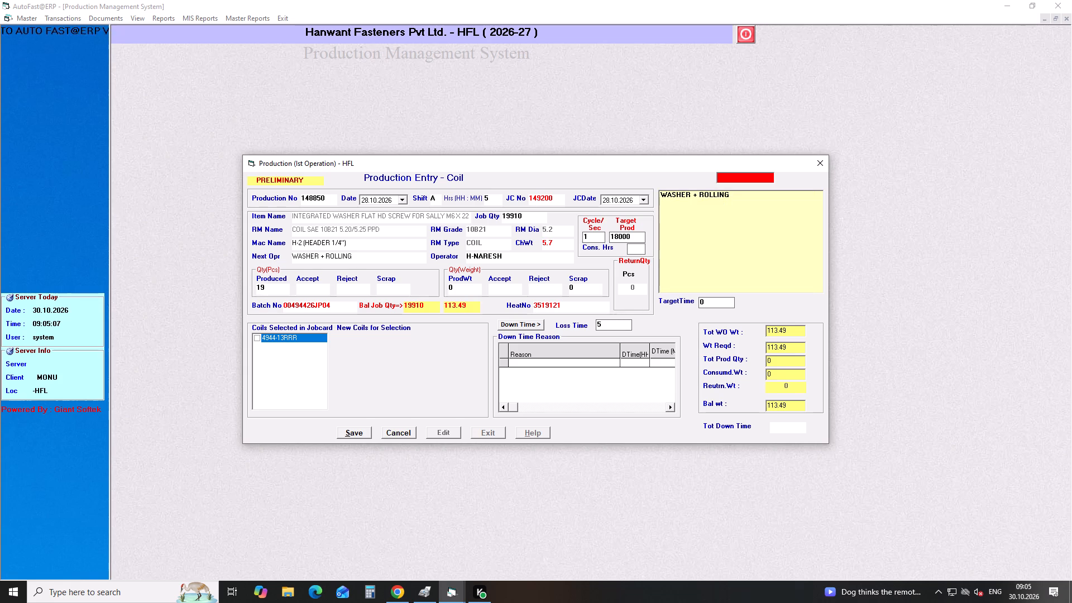
text(910.52)
key(Return)
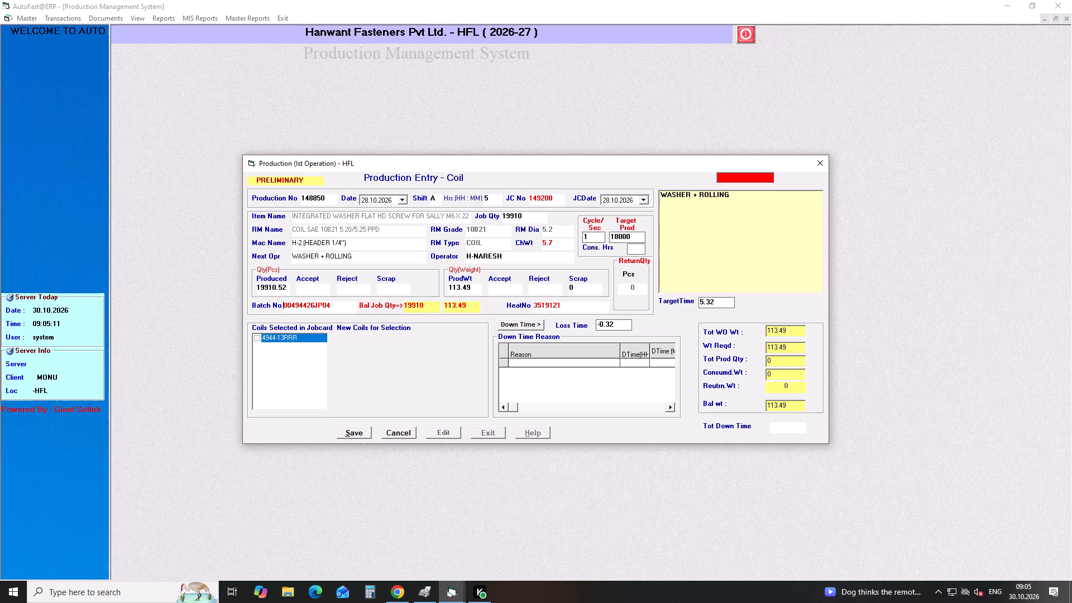
key(Return)
key(Return)
key(Return)
key(Return)
key(Return)
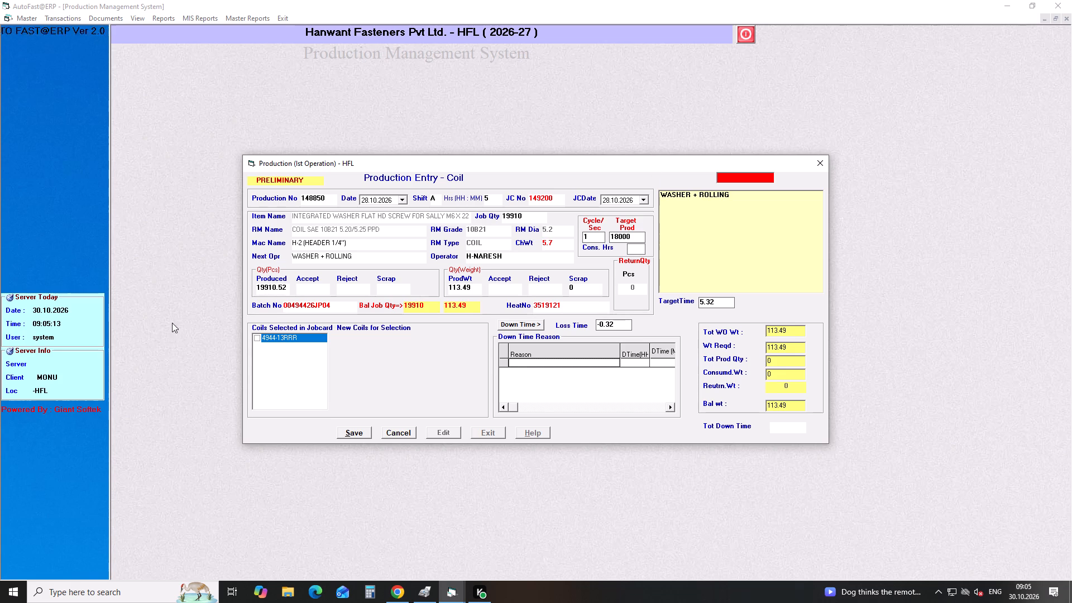
Select job card coil 4944-13RRR and try to save the production entry.
click(253, 341)
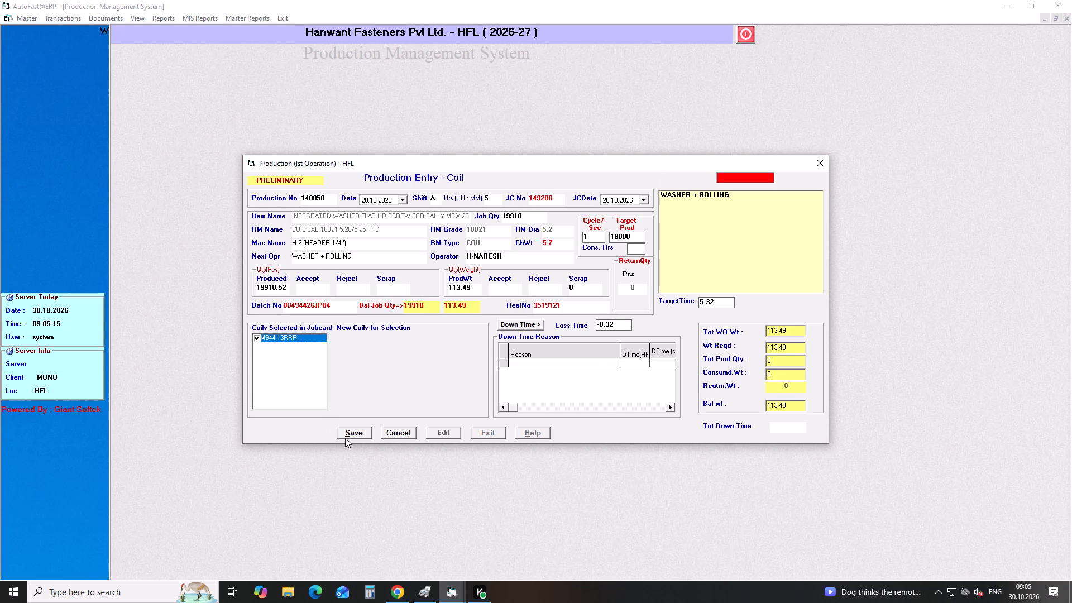
click(345, 438)
click(612, 334)
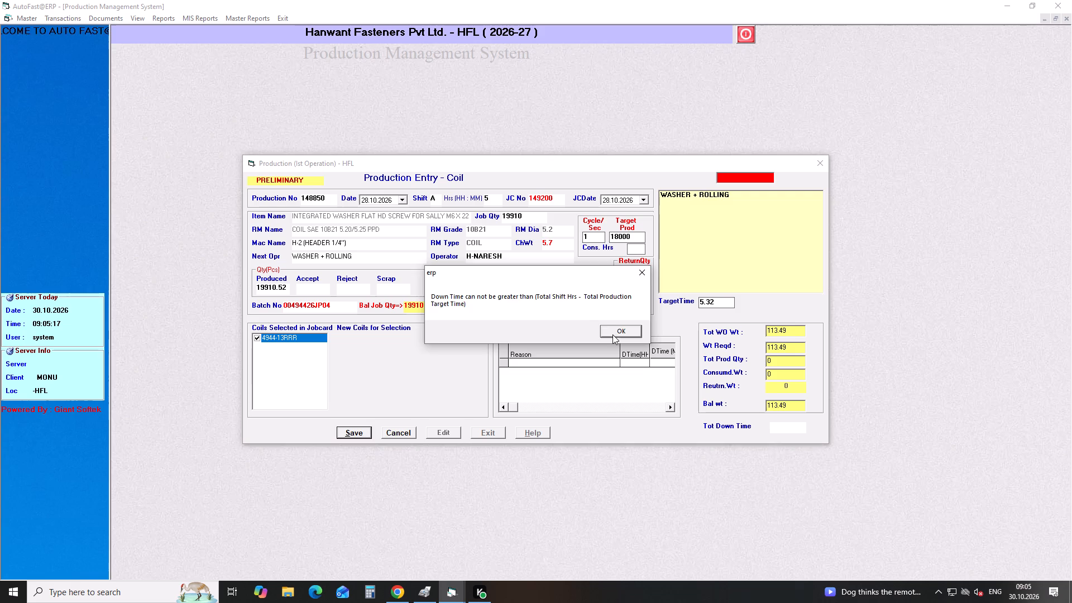
Set the cycle time to 0.5 seconds, then save the preliminary production entry and close its form.
click(588, 240)
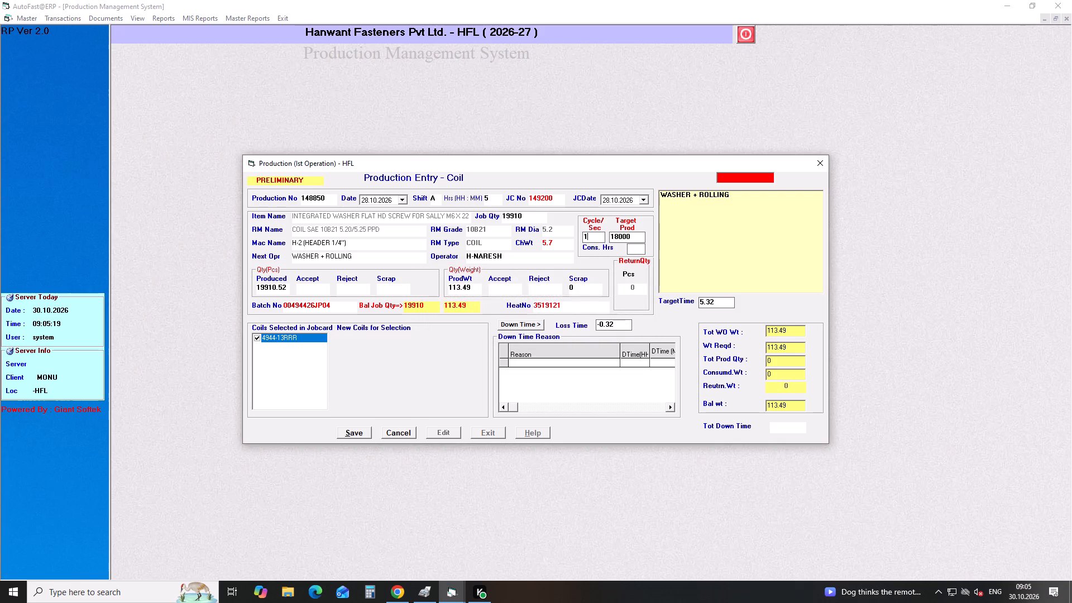
key(BackSpace)
text(0.5)
key(Return)
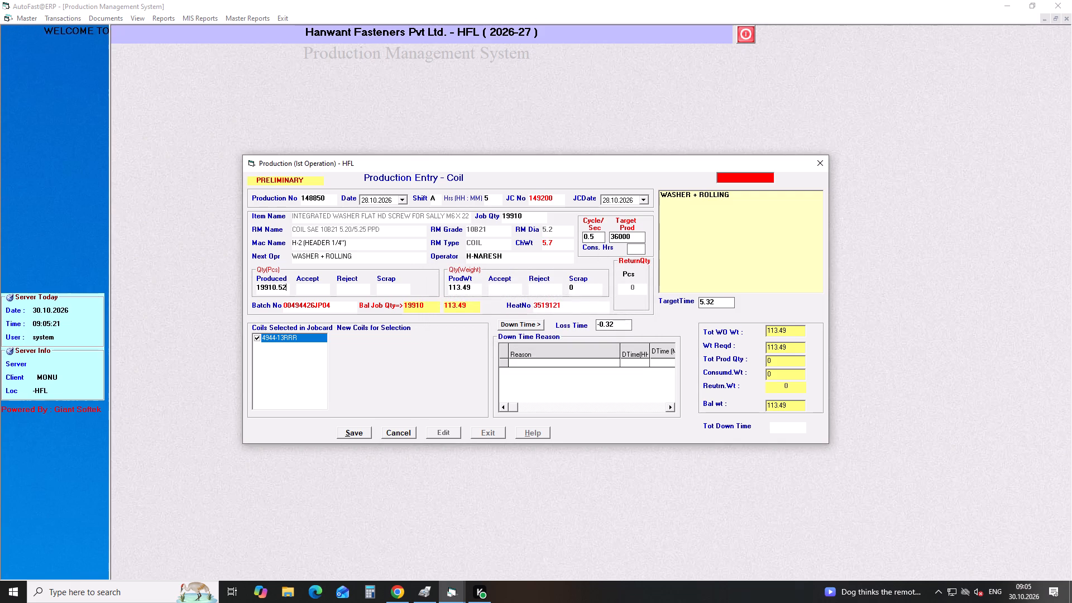
click(354, 434)
click(354, 434)
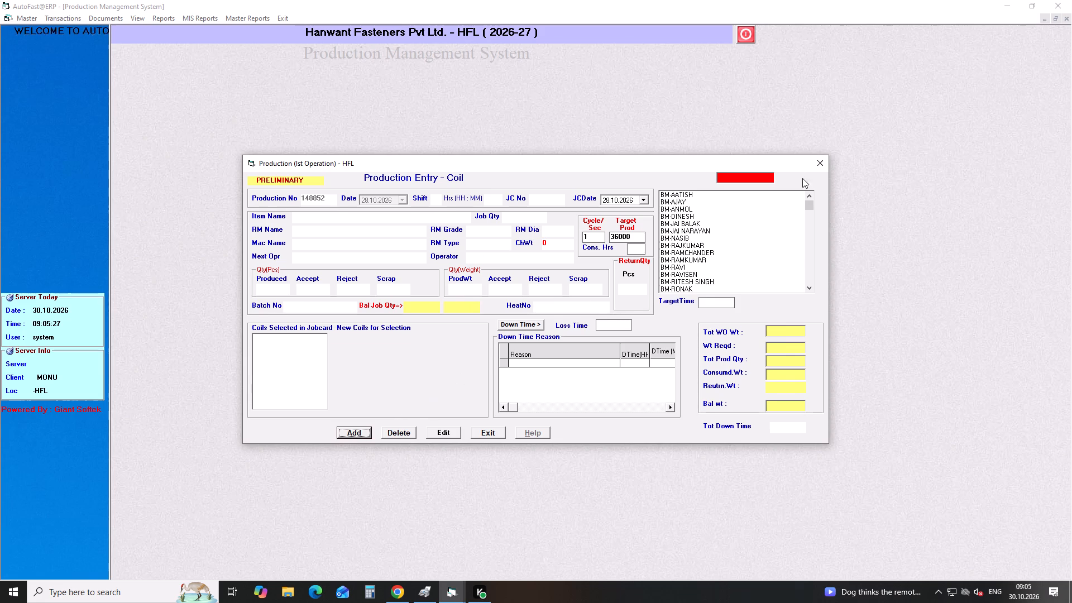
click(821, 161)
Open the list of material pending for inspection, keeping in-house production items as on 30.10.2026.
click(142, 18)
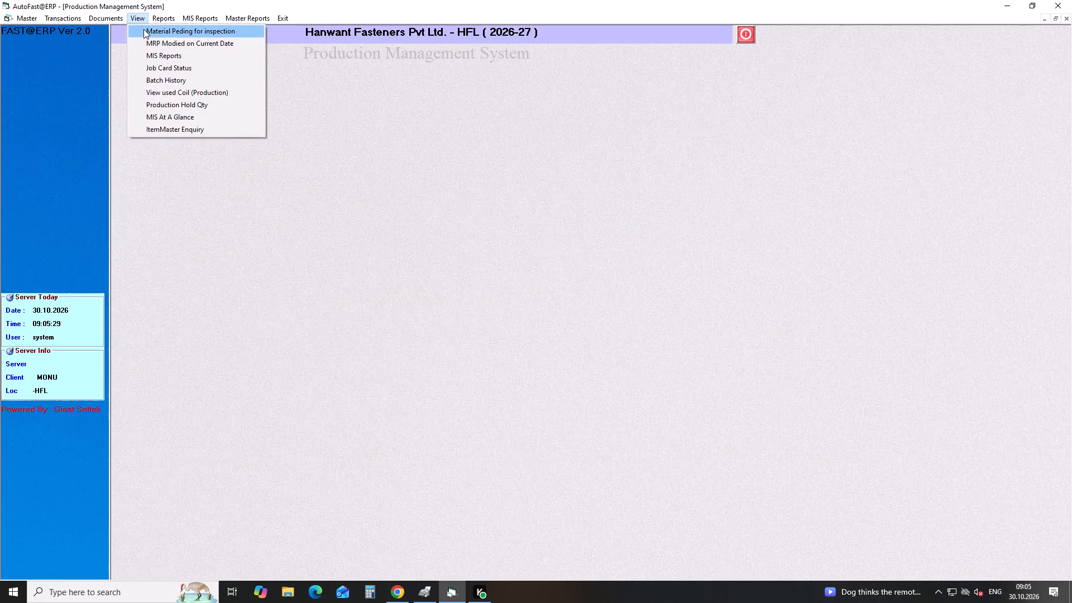
click(145, 30)
key(Return)
key(Return)
key(Return)
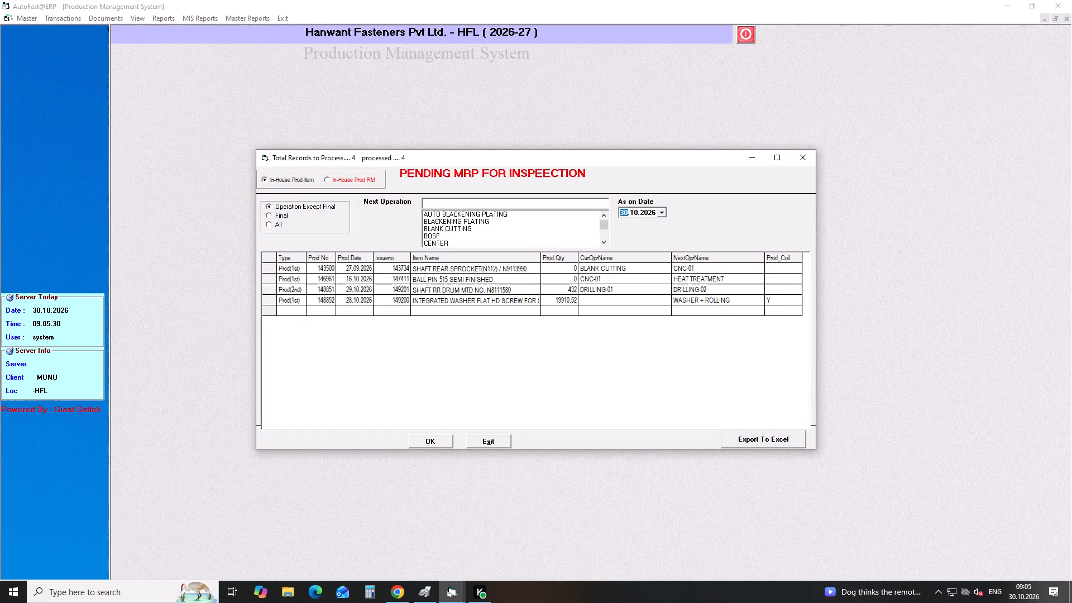
Open the pending washer screw production, Prod No 148852, for editing in the final coil production entry.
click(391, 300)
key(Return)
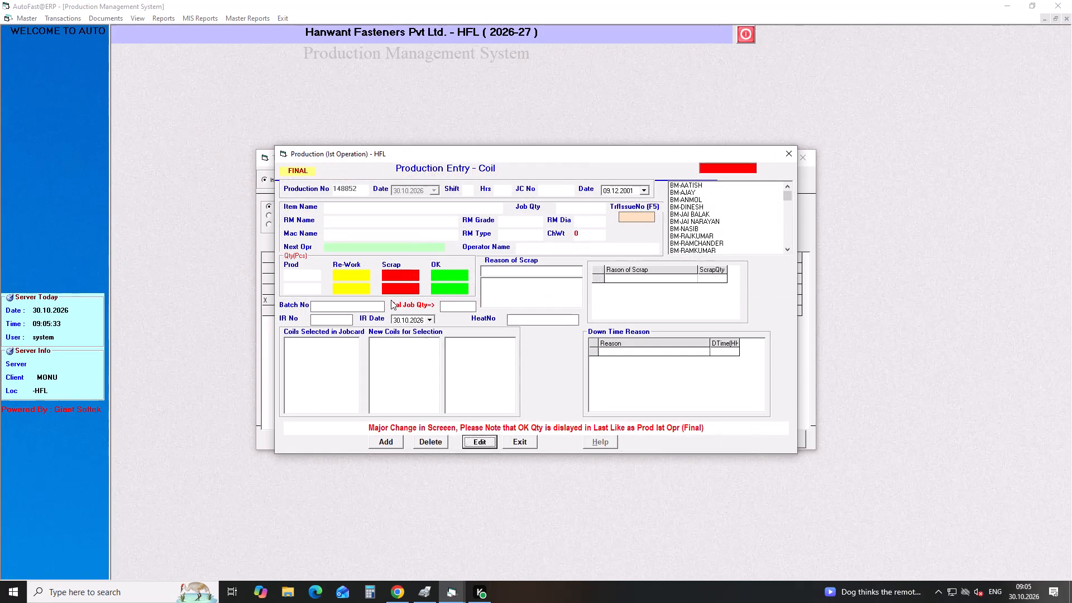
key(Return)
click(489, 445)
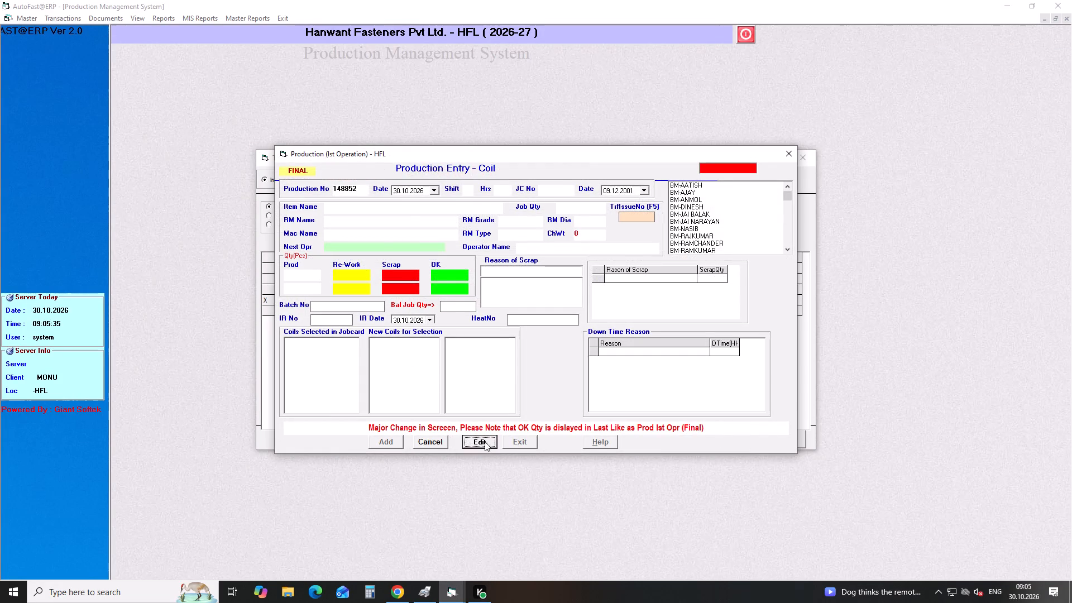
Enter 0 re-work, accept 0 scrap with the full quantity OK, and set the IR No to 01.
double_click(355, 274)
key(0)
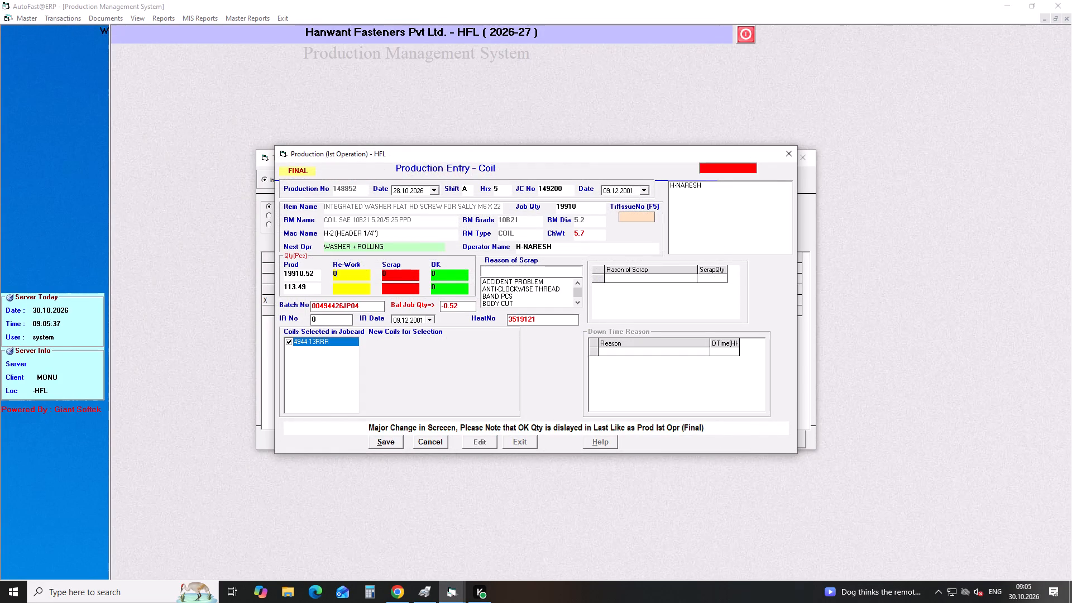
key(Return)
key(Return)
key(Return)
key(Return)
key(Right)
key(1)
key(Return)
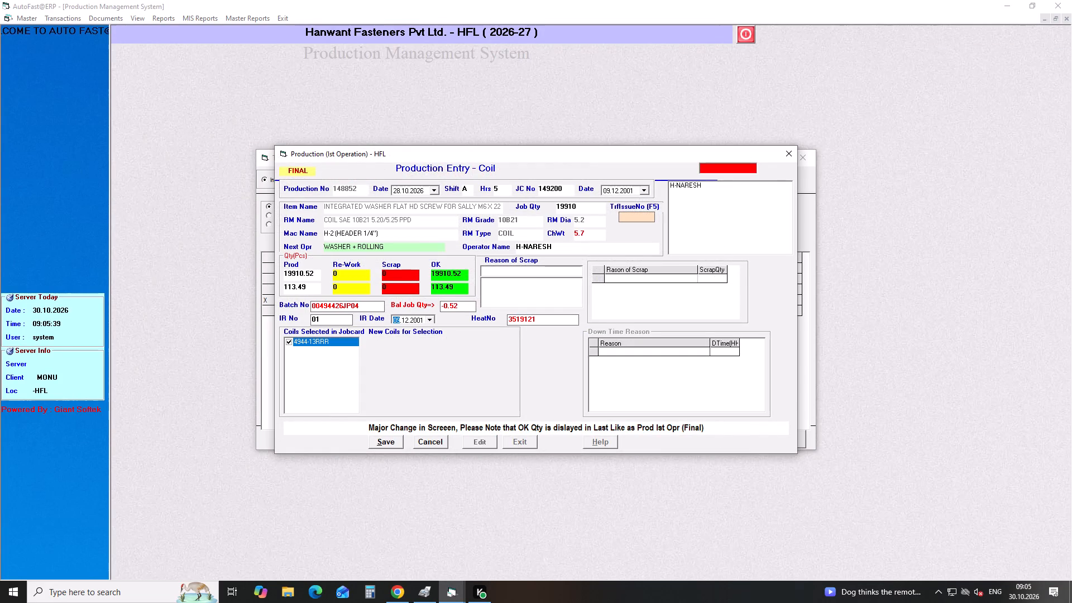
Set the IR date to 30.10.2026, save the final production entry and close both inspection forms.
click(429, 320)
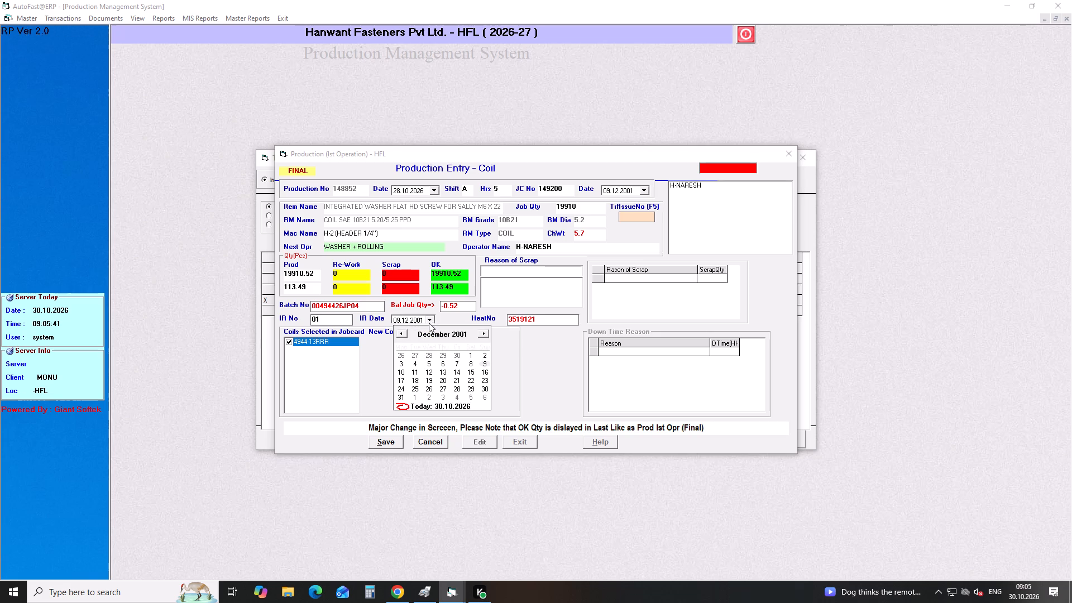
click(423, 408)
click(389, 443)
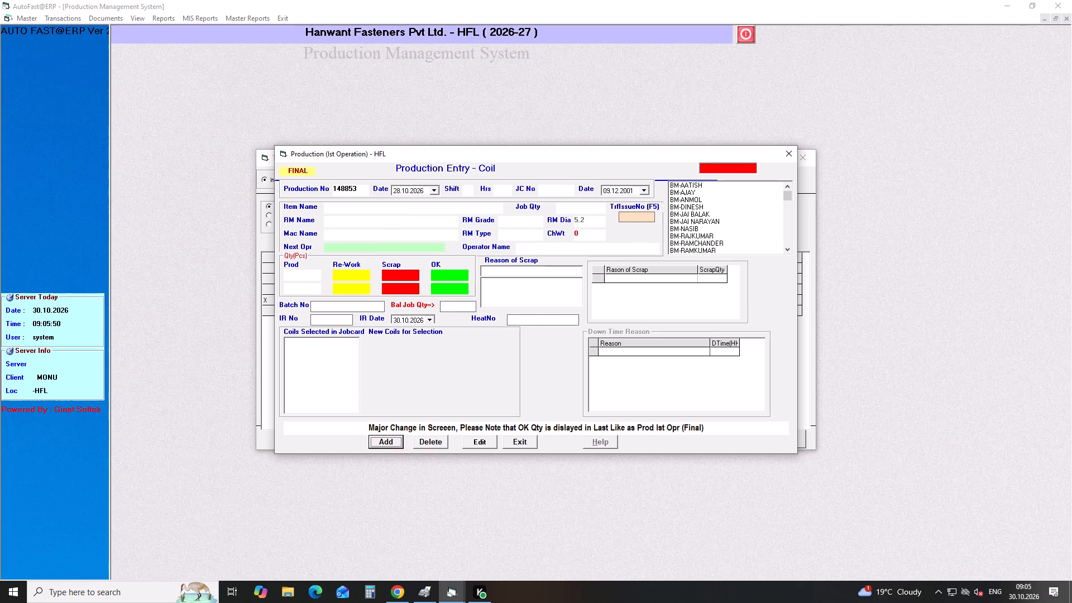
click(785, 156)
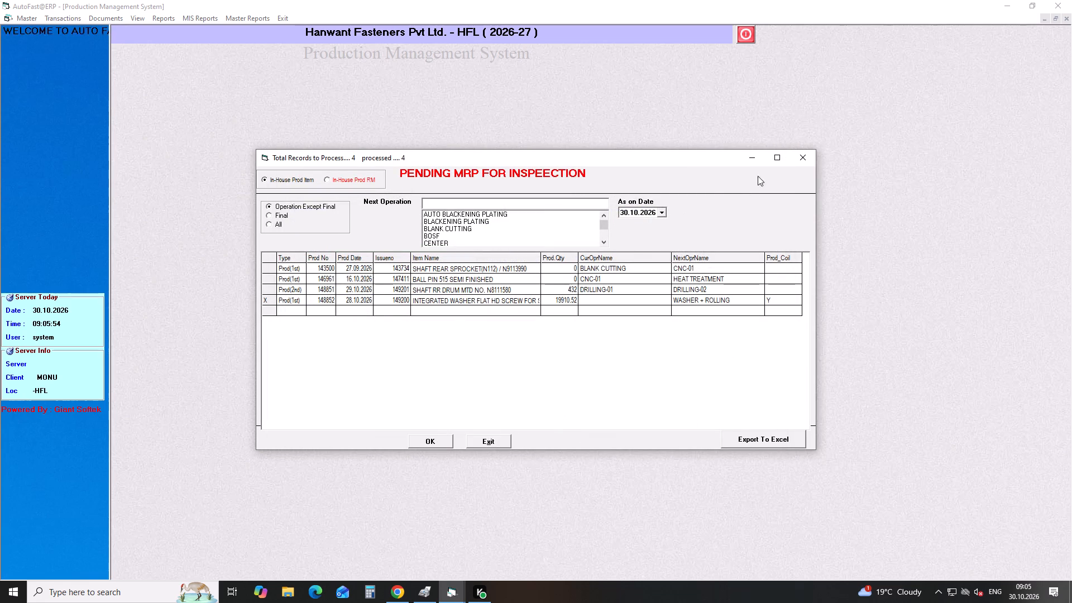
click(801, 161)
Open Production Entry Ist Opr - Coil - Final and load production No 148852 for editing.
click(73, 21)
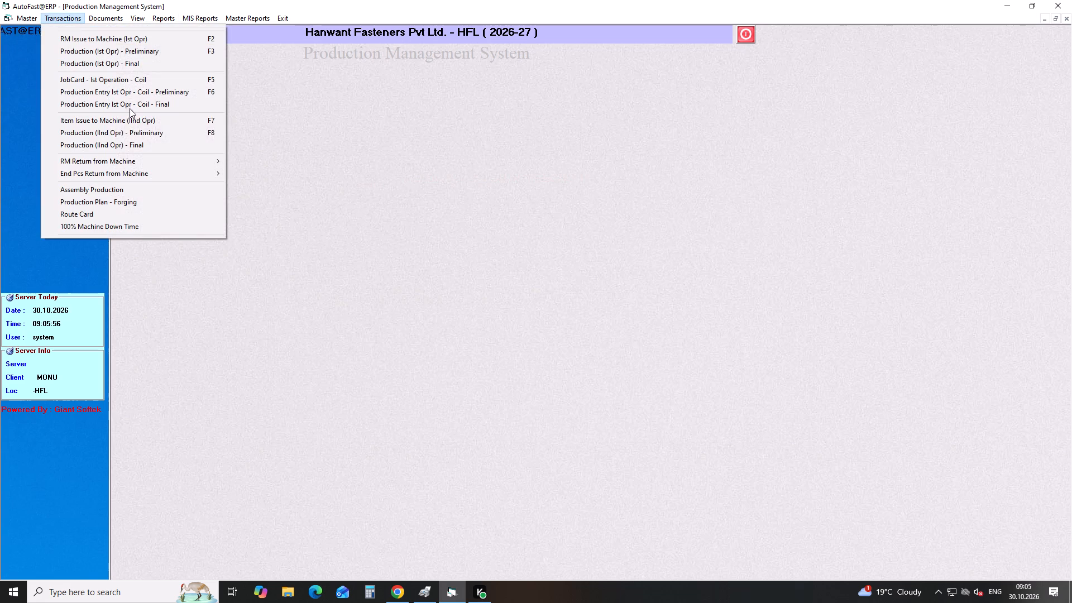
click(146, 103)
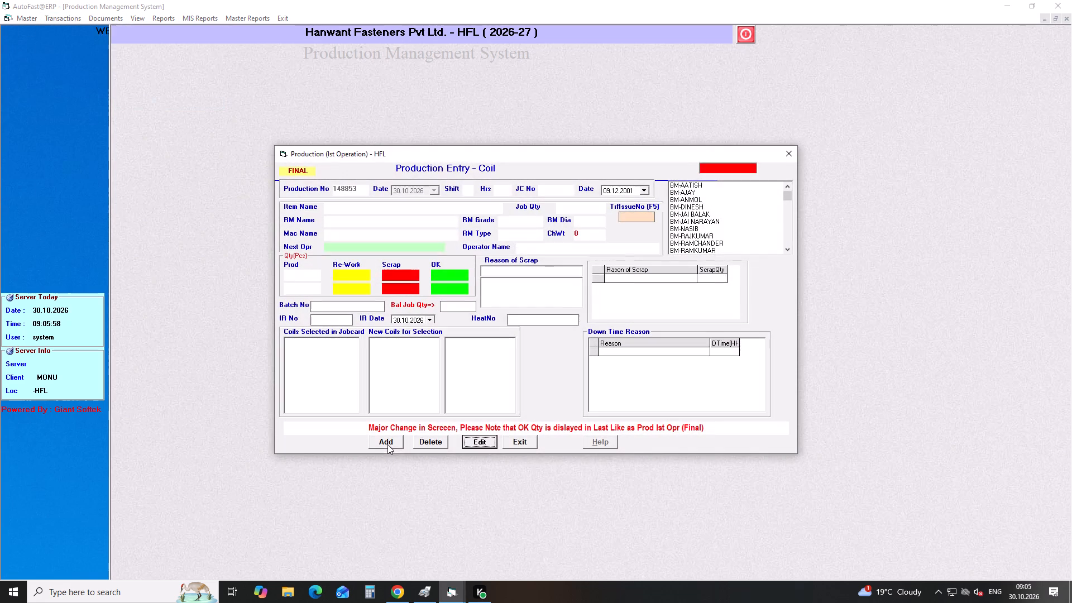
click(485, 440)
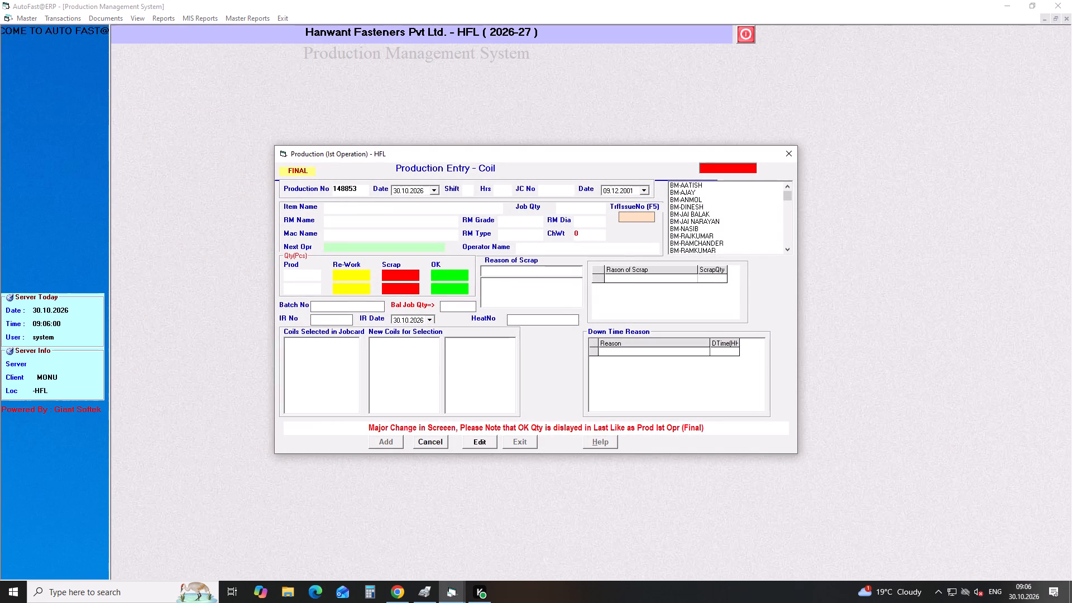
click(360, 192)
key(BackSpace)
key(2)
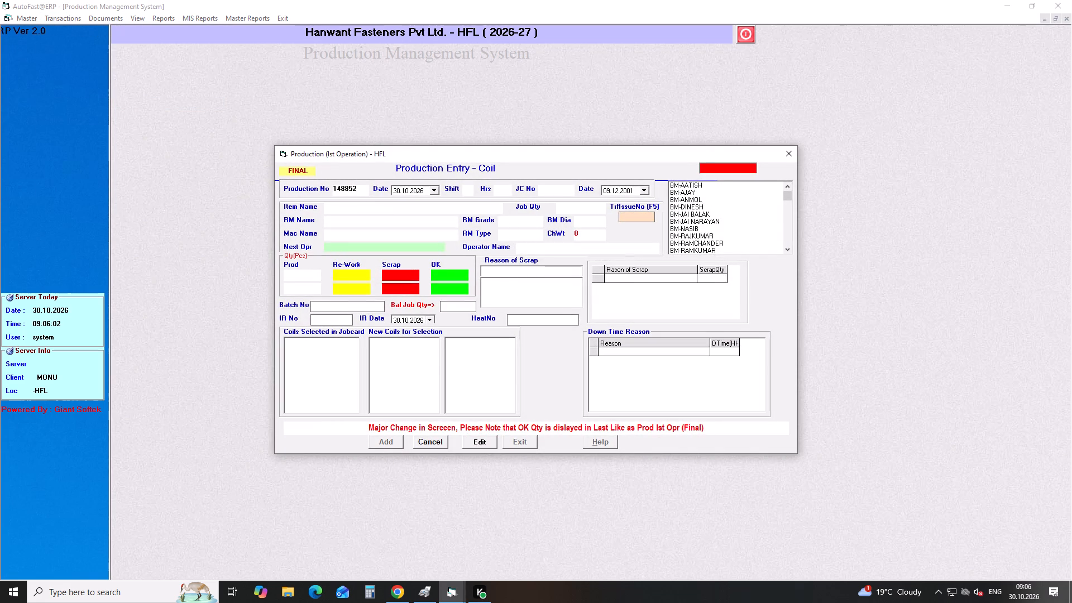
click(481, 441)
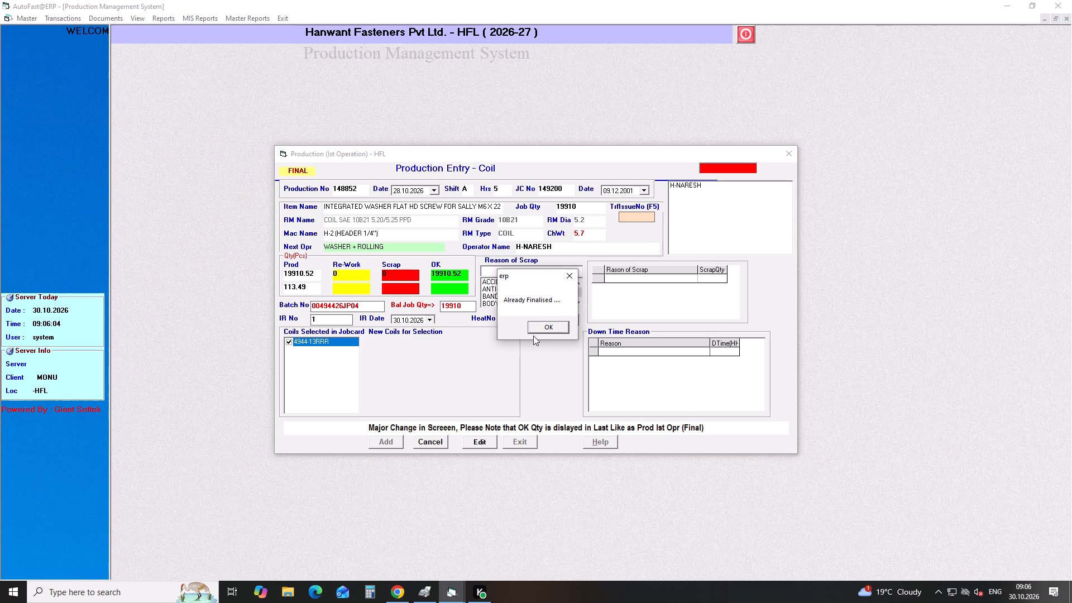
click(542, 331)
Change the IR date to 29.10.2026, save the final production entry and close its form.
click(400, 324)
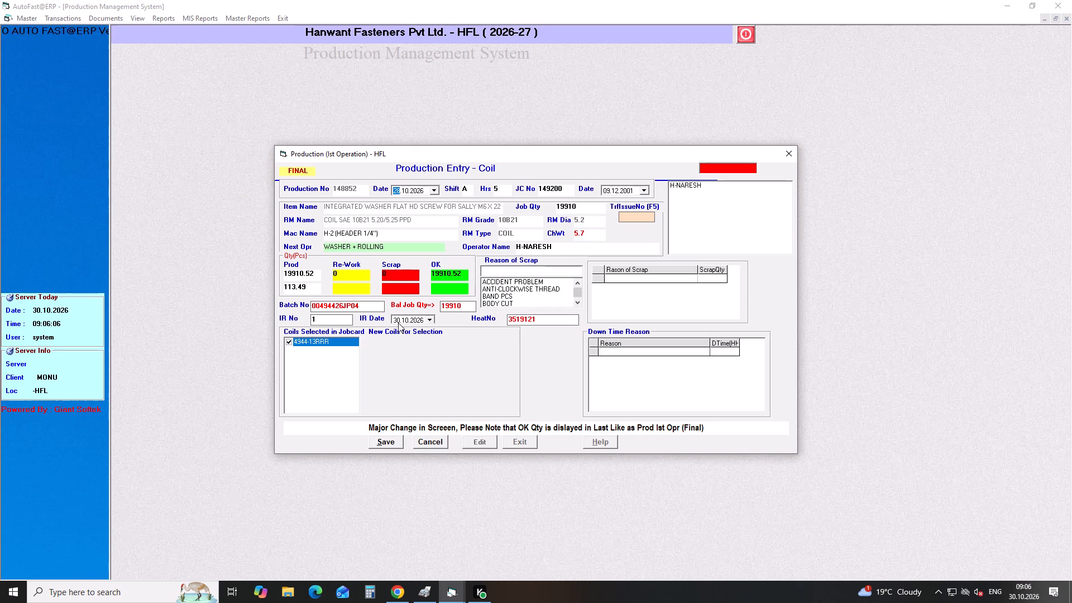
click(398, 323)
key(Up)
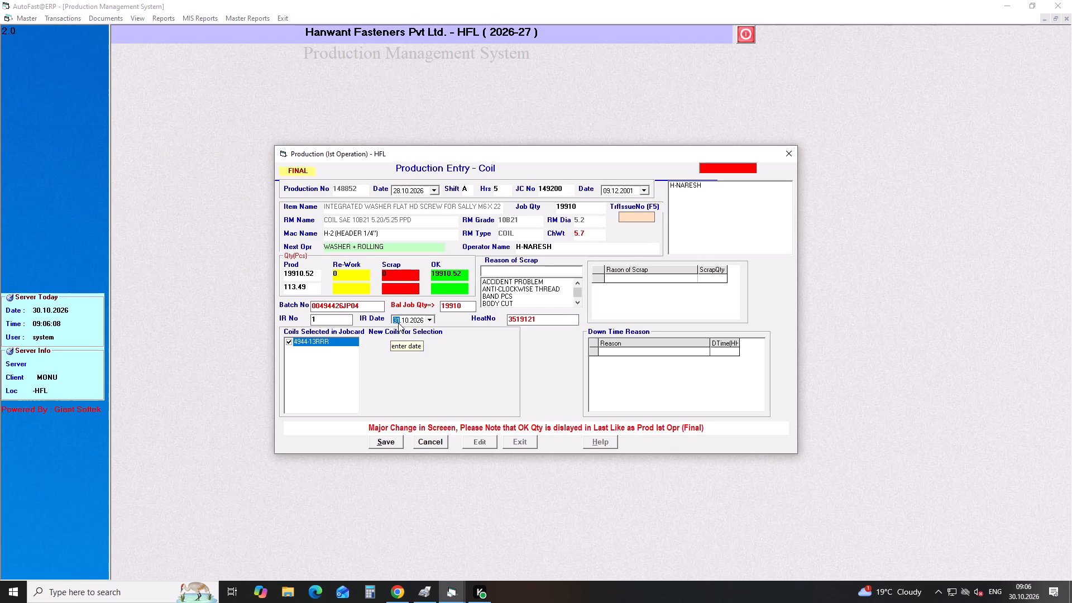
key(Down)
key(Down)
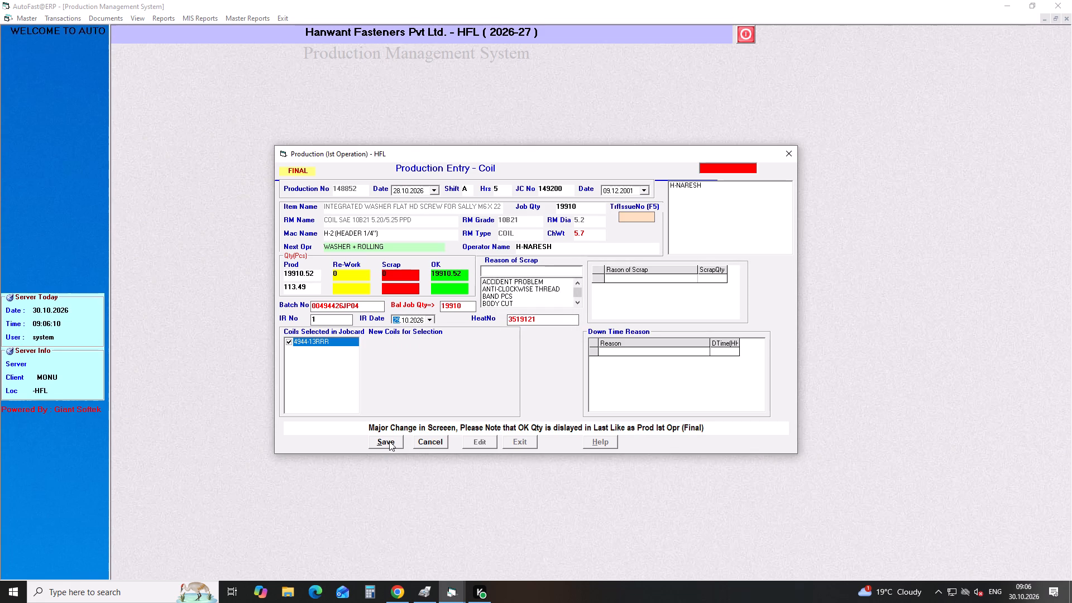
click(389, 441)
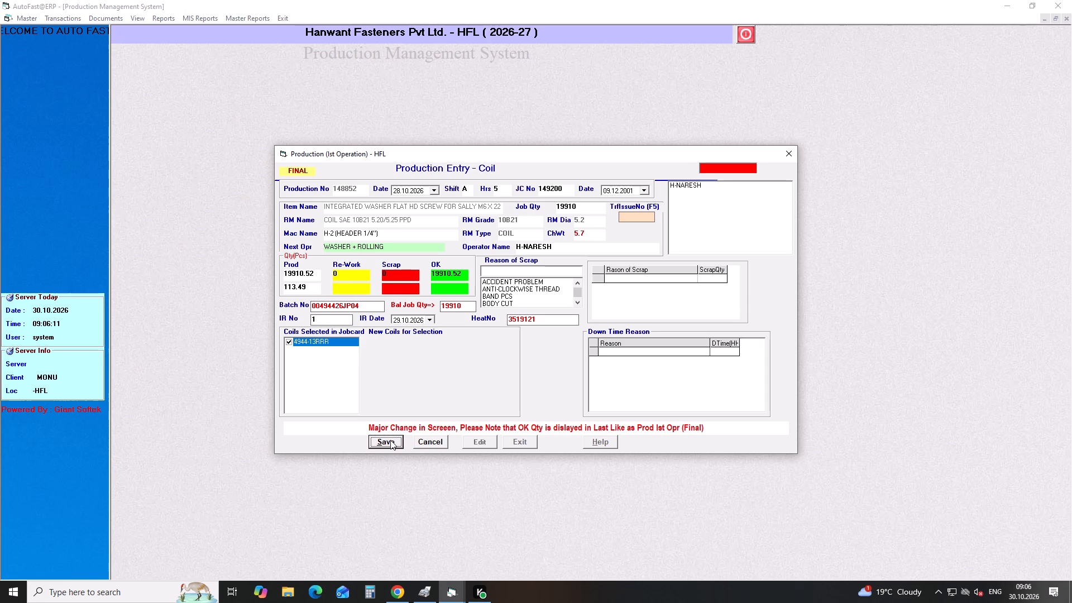
click(788, 157)
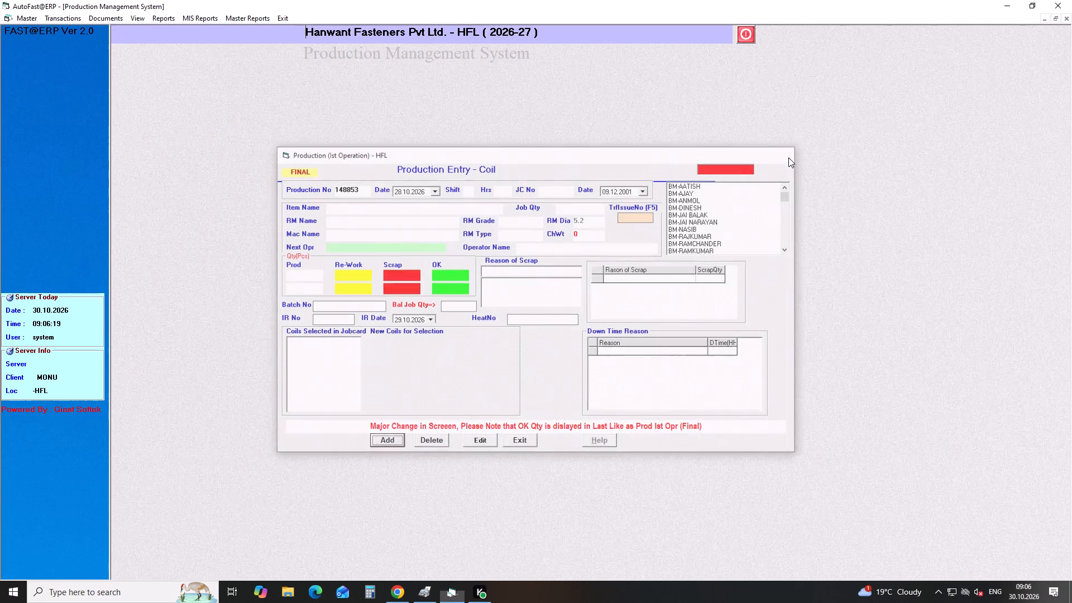
Open JobCard - Ist Operation - Coil, look up job card 149200 in close mode, and exit without closing the job card.
click(69, 20)
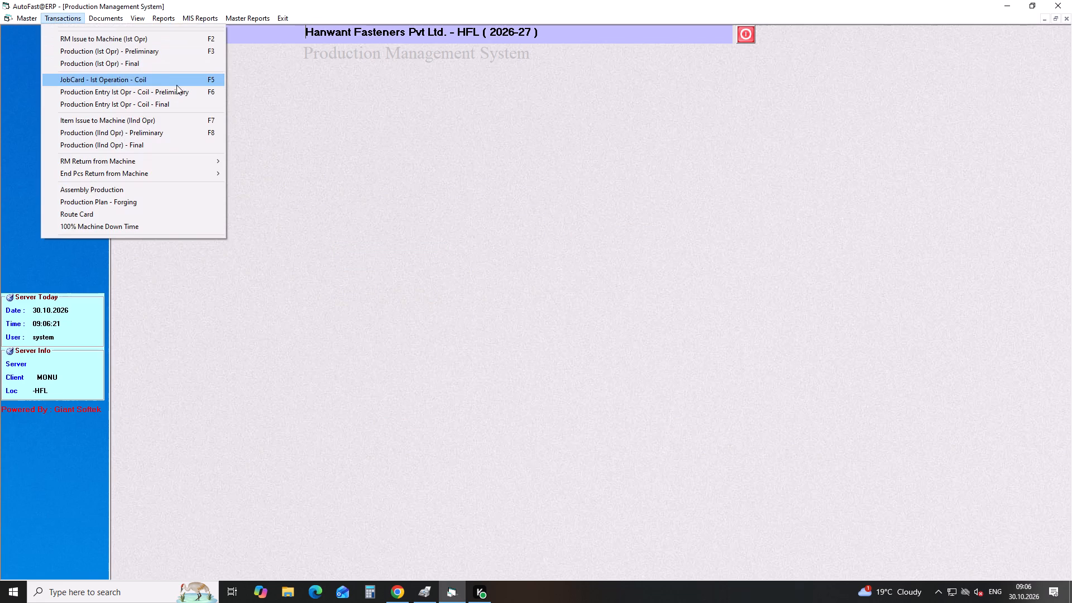
click(176, 85)
click(508, 452)
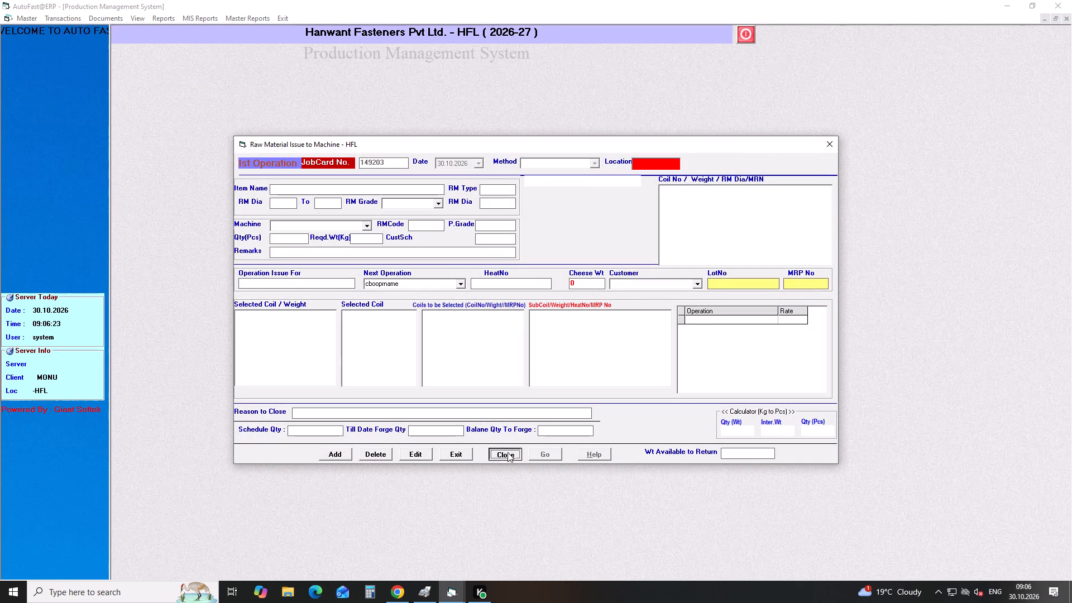
click(389, 164)
key(BackSpace)
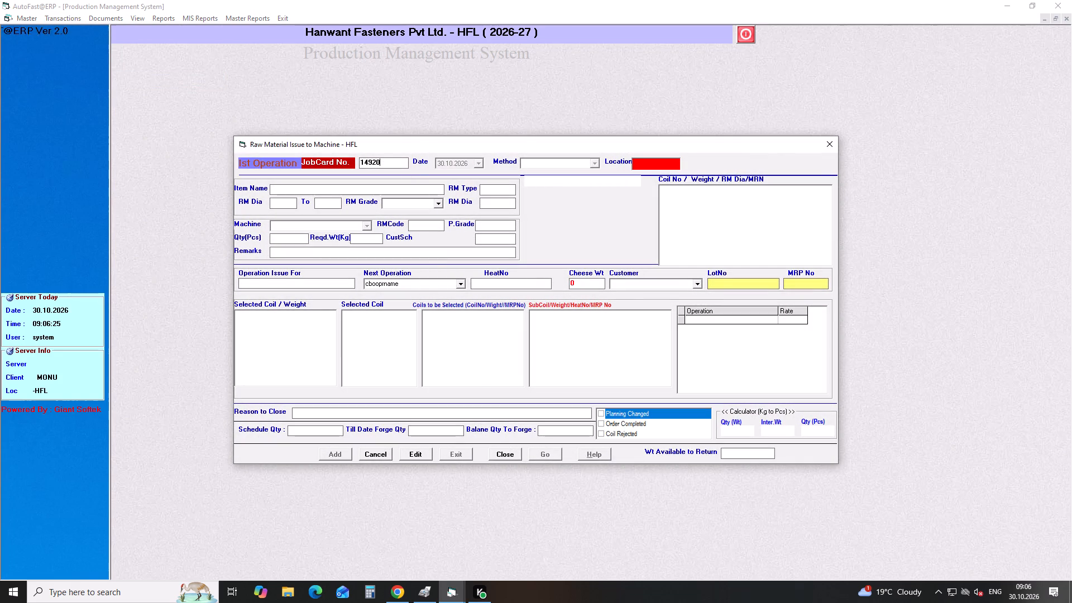
key(0)
click(504, 451)
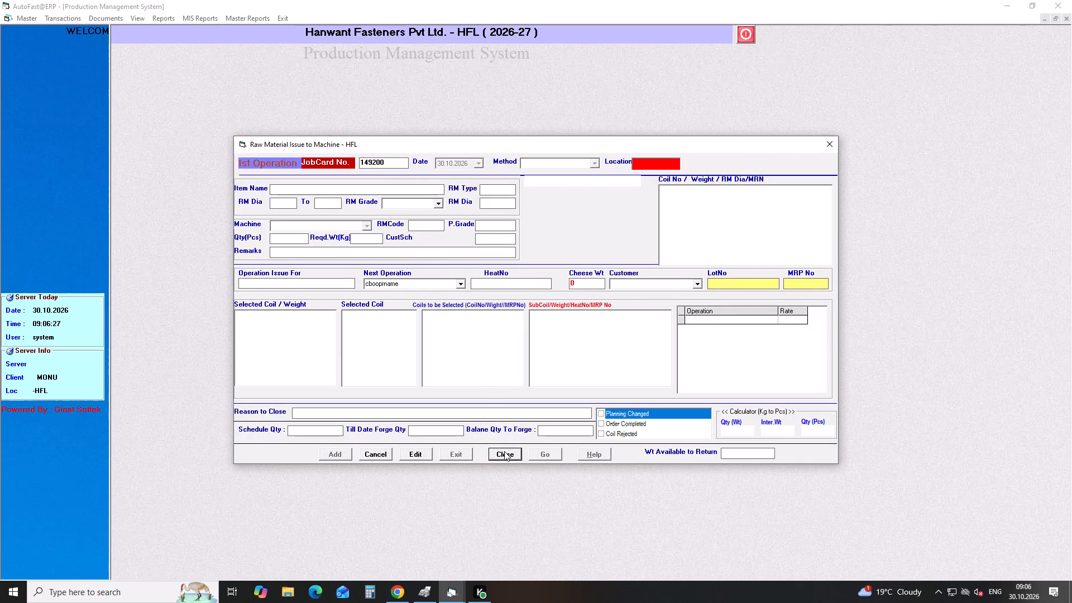
click(826, 143)
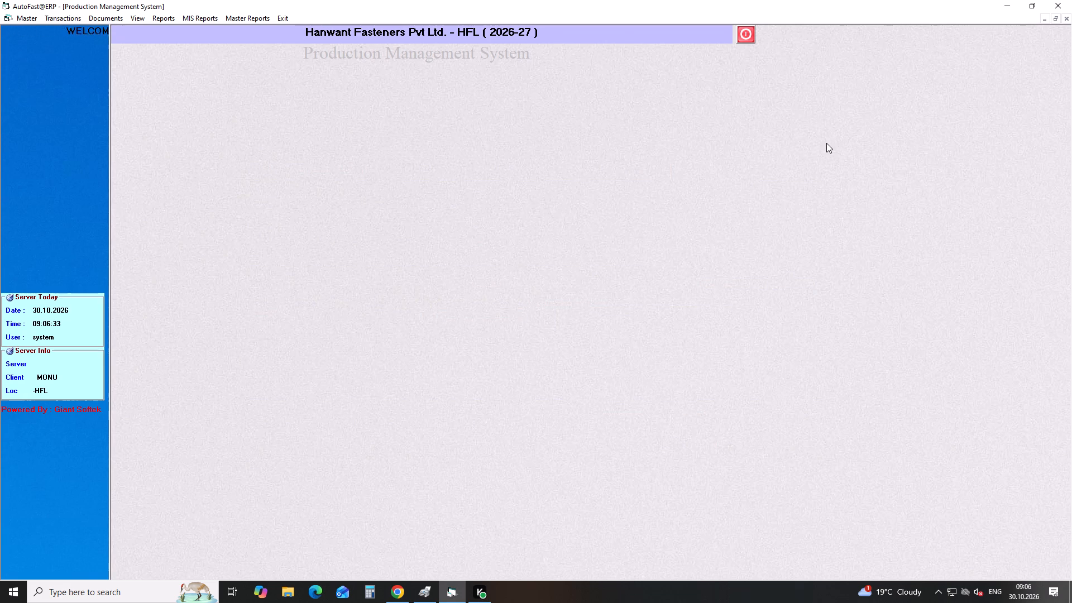
Reopen JobCard - Ist Operation - Coil and start a new job card dated 29.10.2026.
click(65, 12)
click(65, 25)
click(63, 22)
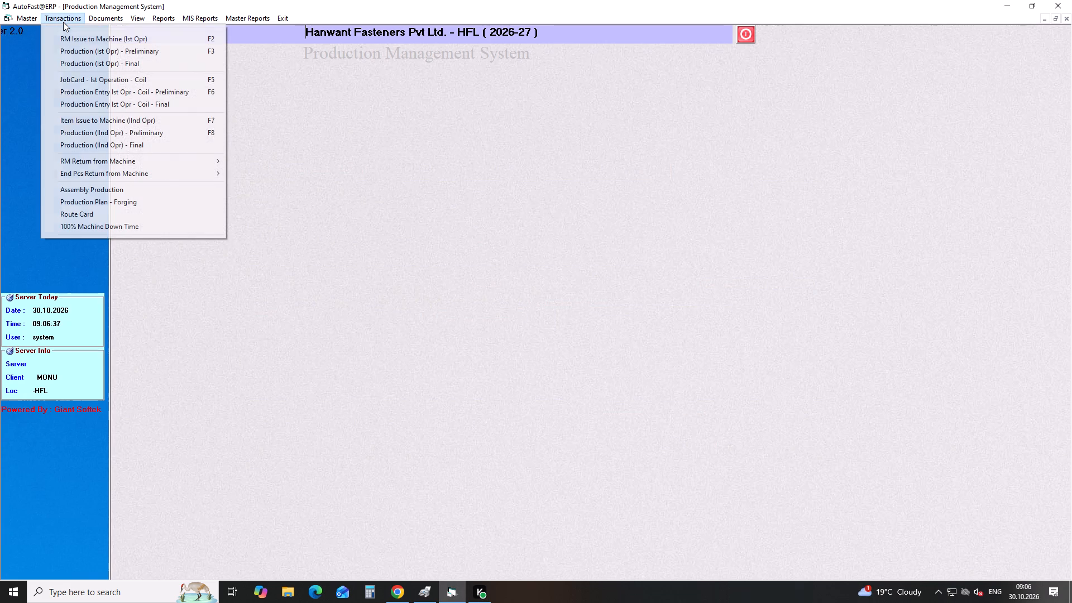
drag(201, 121, 206, 89)
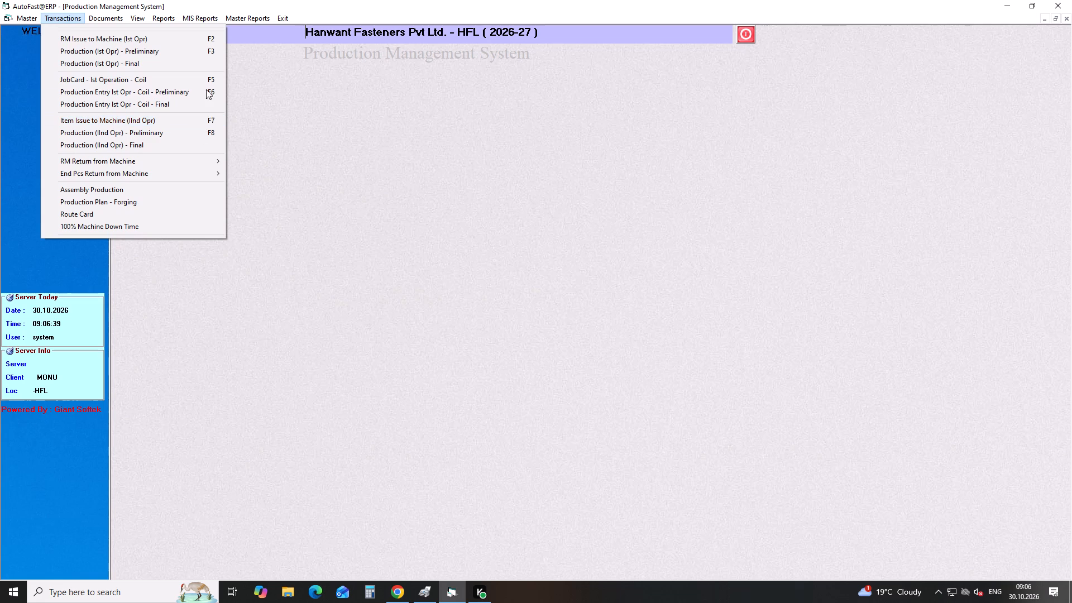
drag(206, 89, 206, 79)
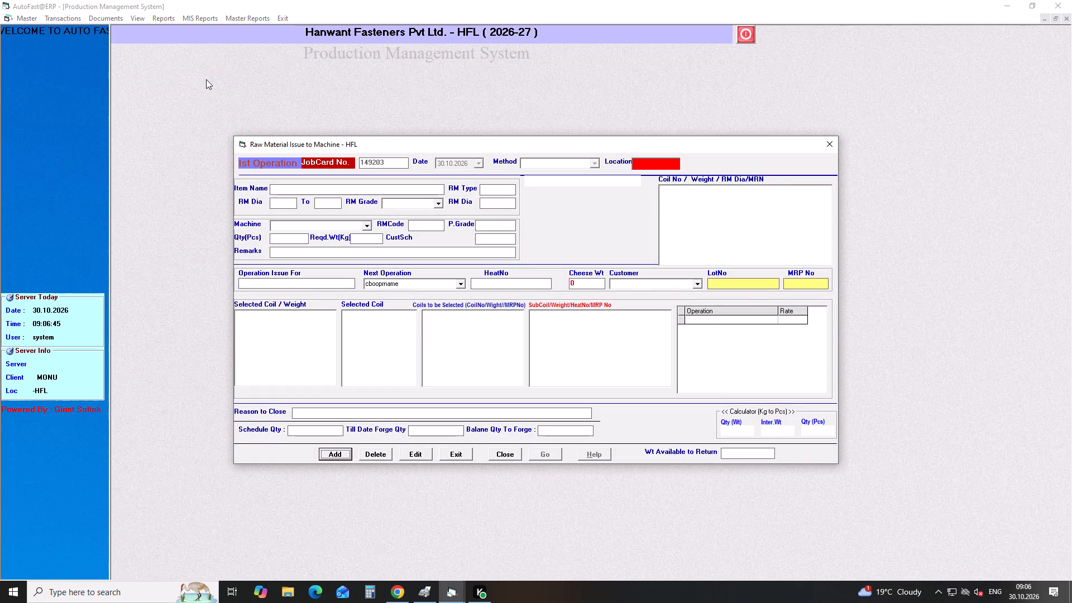
key(Return)
key(Return)
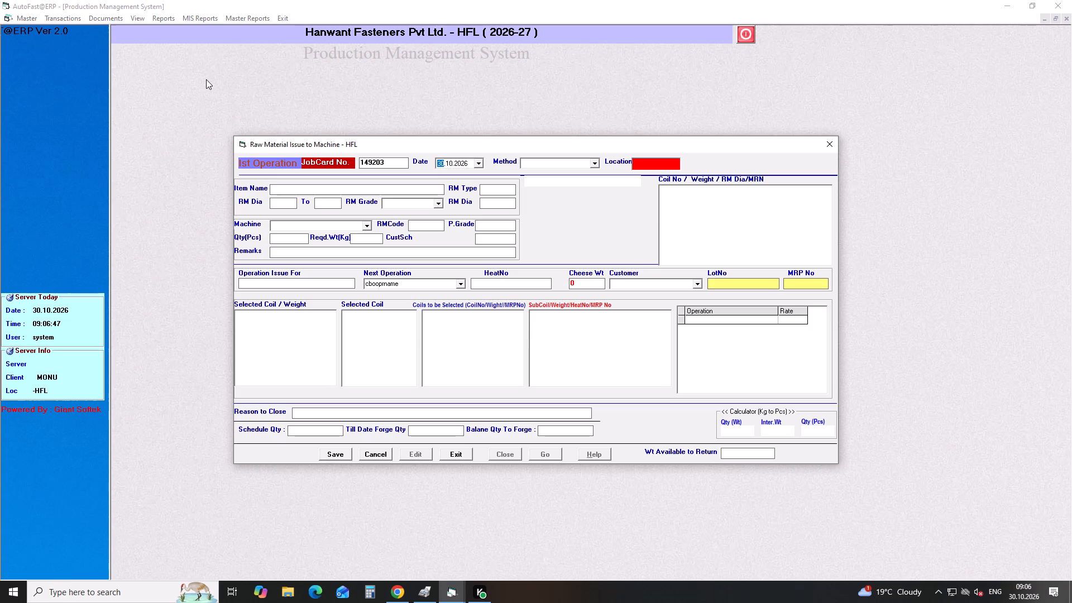
key(Down)
key(Return)
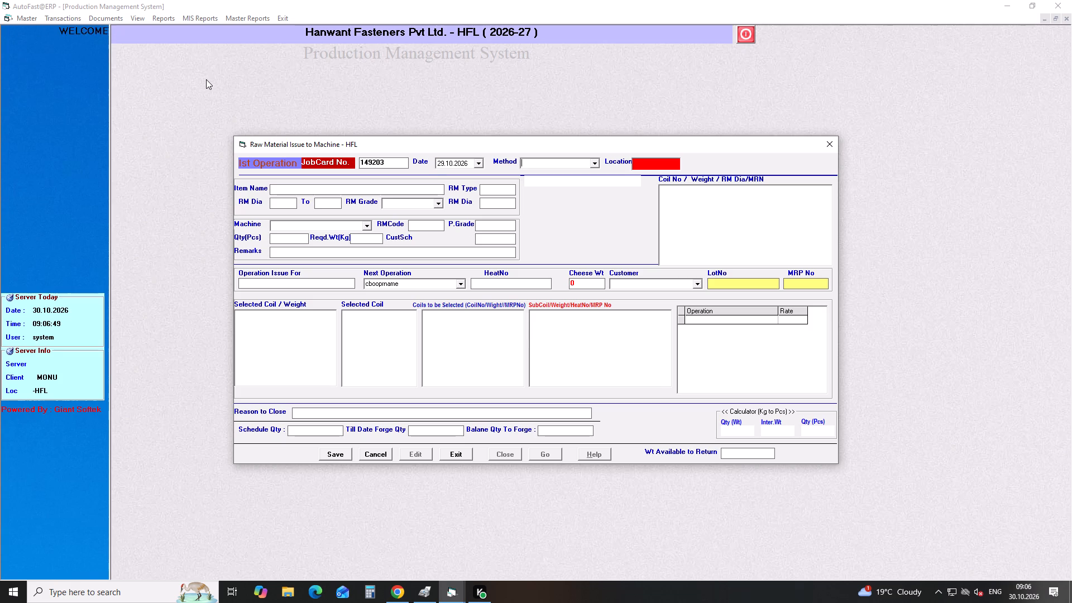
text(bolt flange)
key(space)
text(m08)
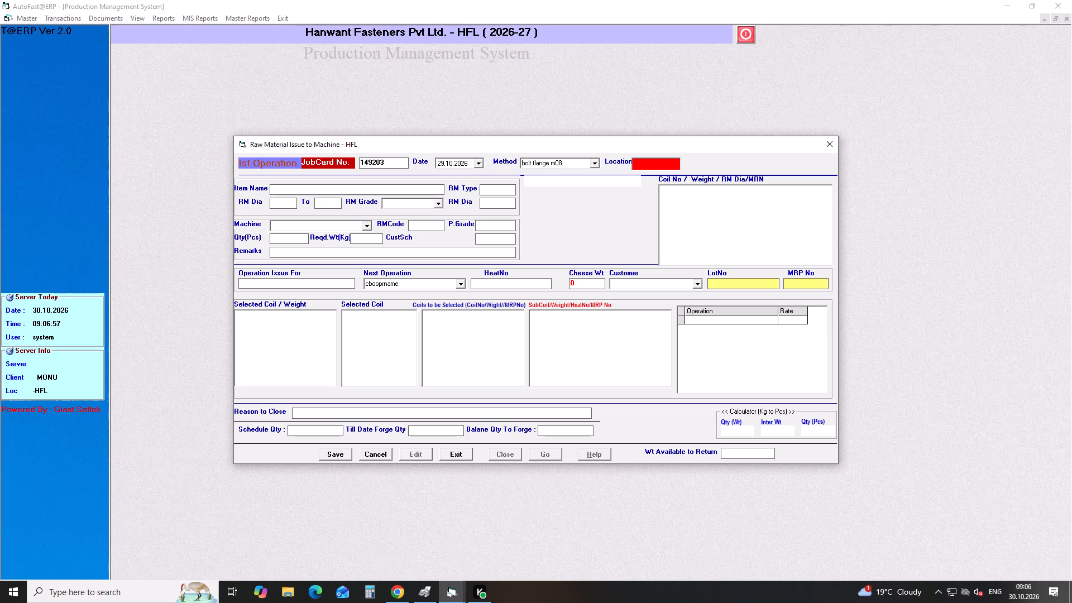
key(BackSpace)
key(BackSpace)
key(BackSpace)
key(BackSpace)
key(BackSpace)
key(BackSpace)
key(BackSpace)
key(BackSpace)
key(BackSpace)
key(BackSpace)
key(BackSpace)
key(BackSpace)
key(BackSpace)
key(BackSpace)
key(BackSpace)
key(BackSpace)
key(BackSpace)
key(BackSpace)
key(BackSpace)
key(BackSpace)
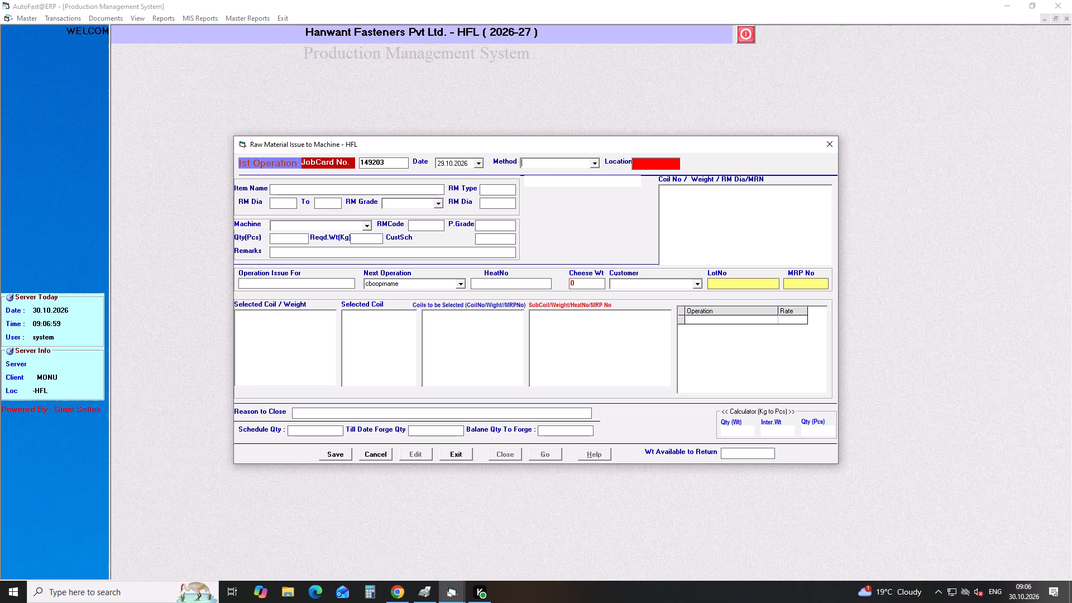
Set the job card's method to FORGING and choose the item BOLT FLANGE M8X35.
key(Down)
key(Return)
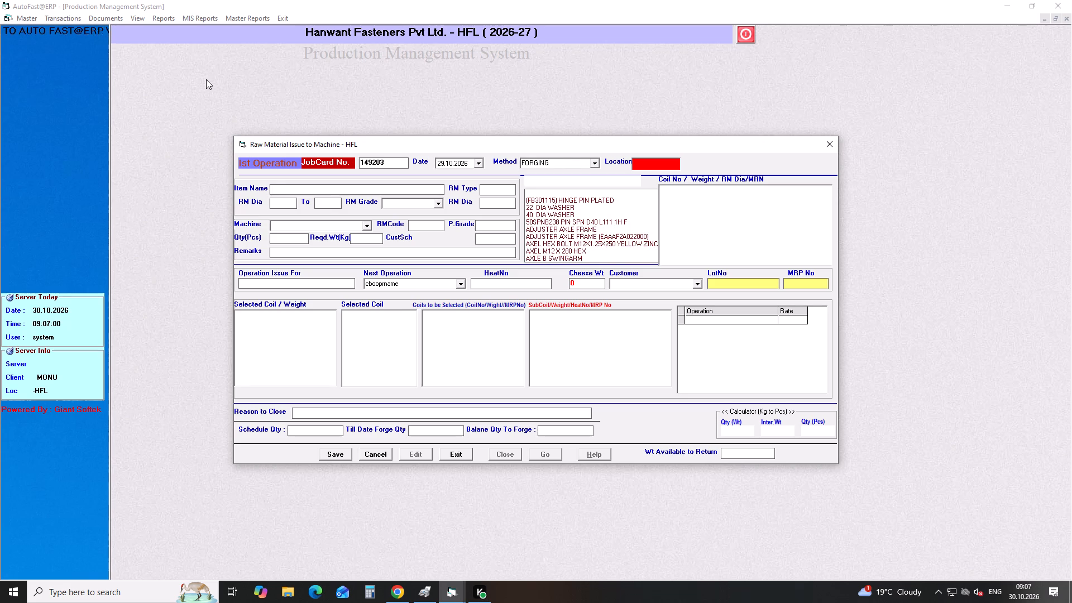
text(bolt)
key(space)
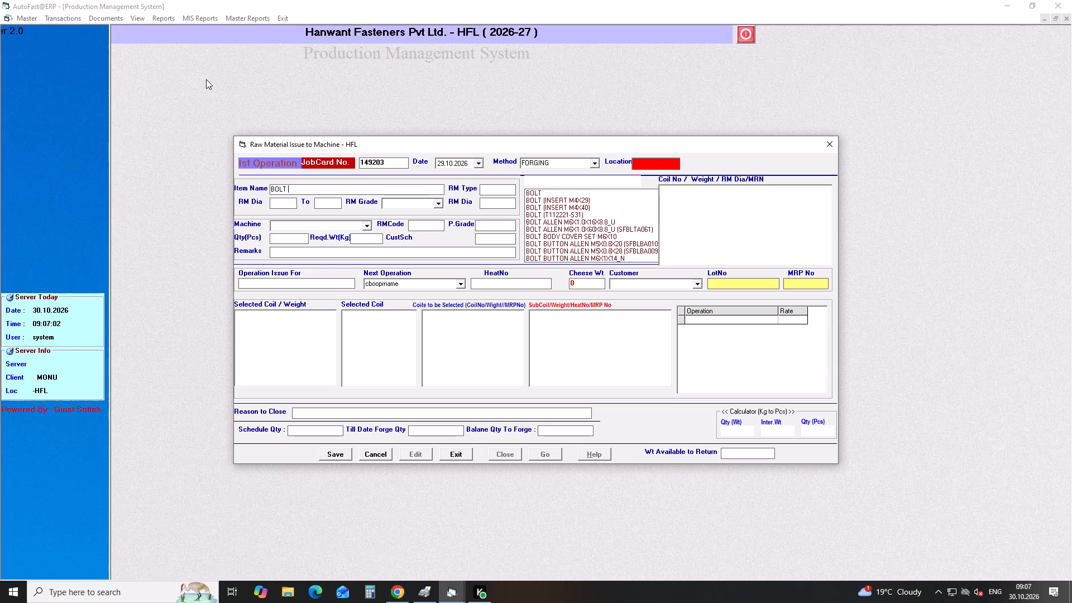
text(flange)
key(space)
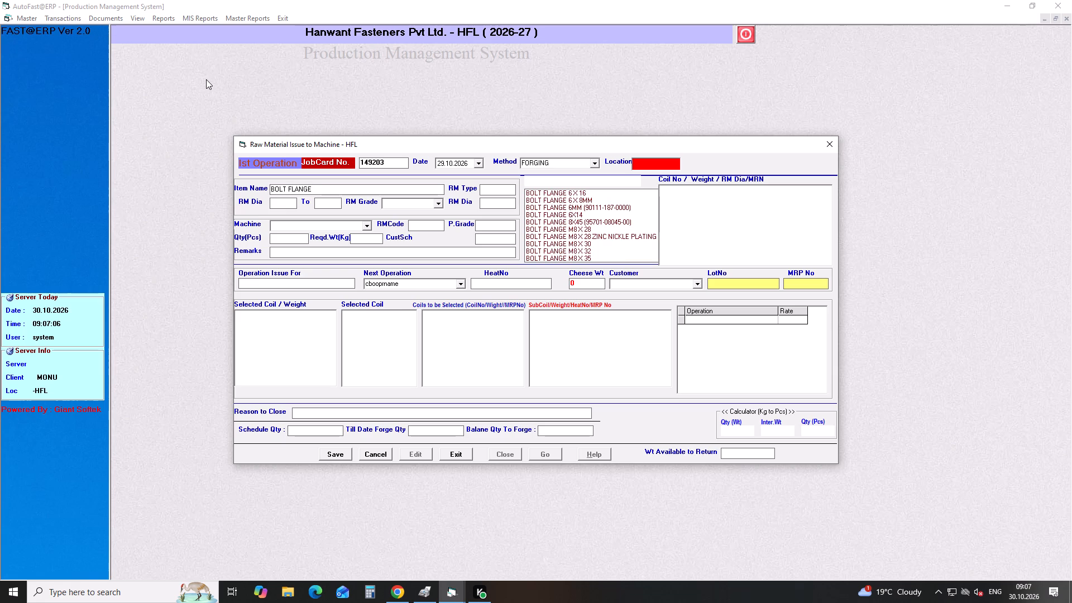
text(m08)
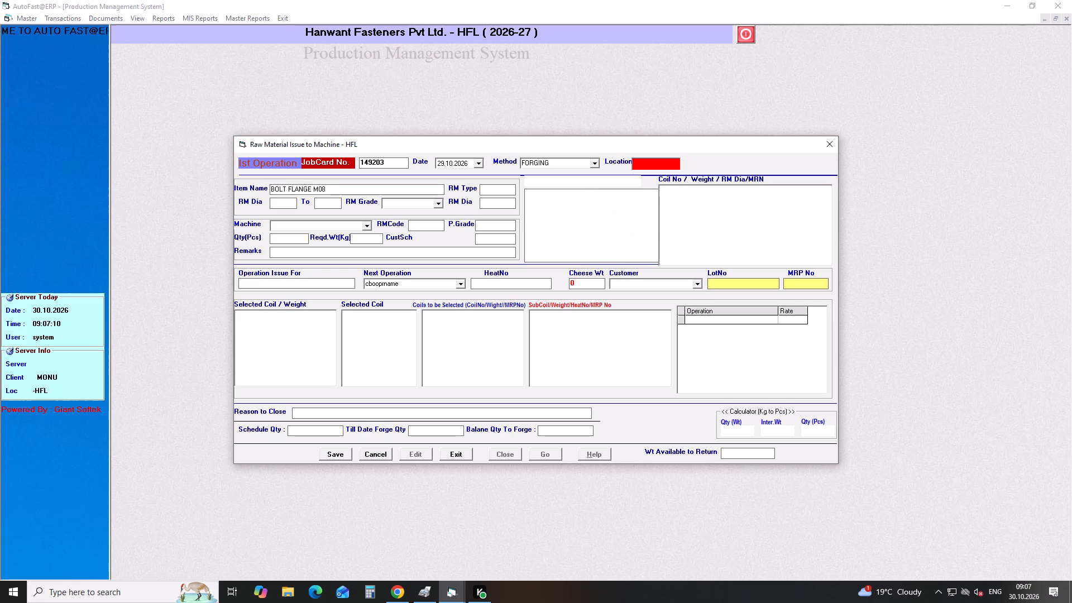
key(BackSpace)
key(BackSpace)
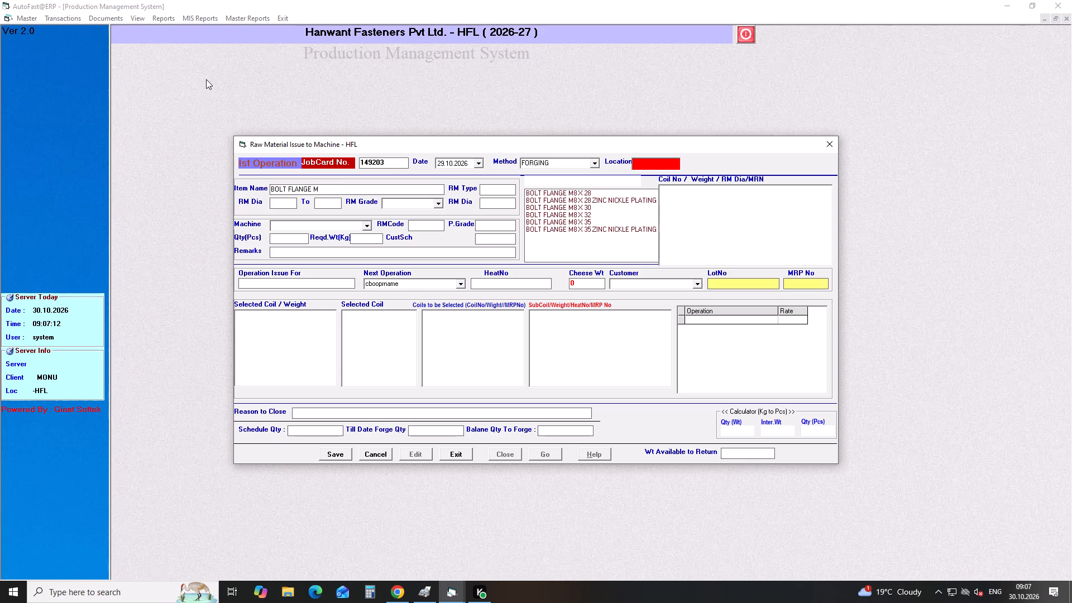
key(8)
key(Down)
key(Down)
key(Down)
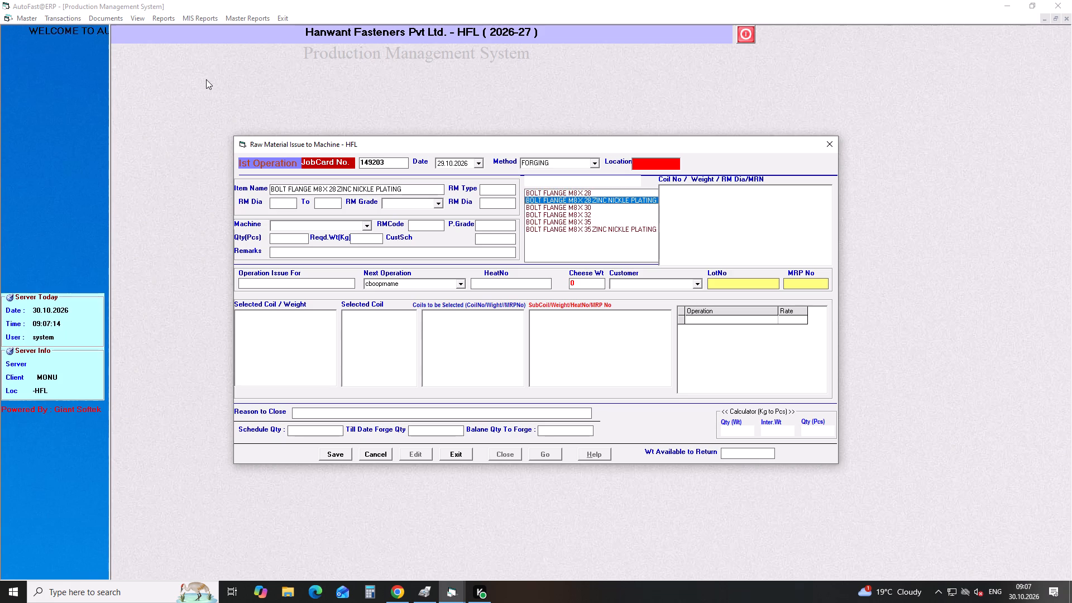
key(Down)
key(Down)
key(Down)
key(Return)
key(Return)
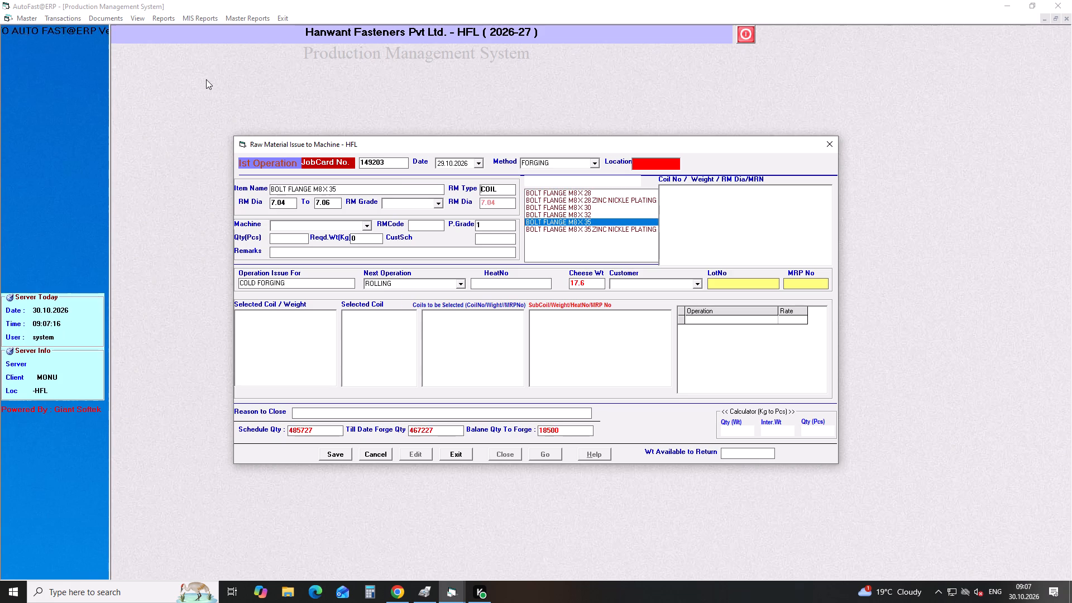
Set the RM grade to 10B21 and the machine to H-1 (HEADER-1/2").
key(Return)
key(Down)
key(Return)
key(Return)
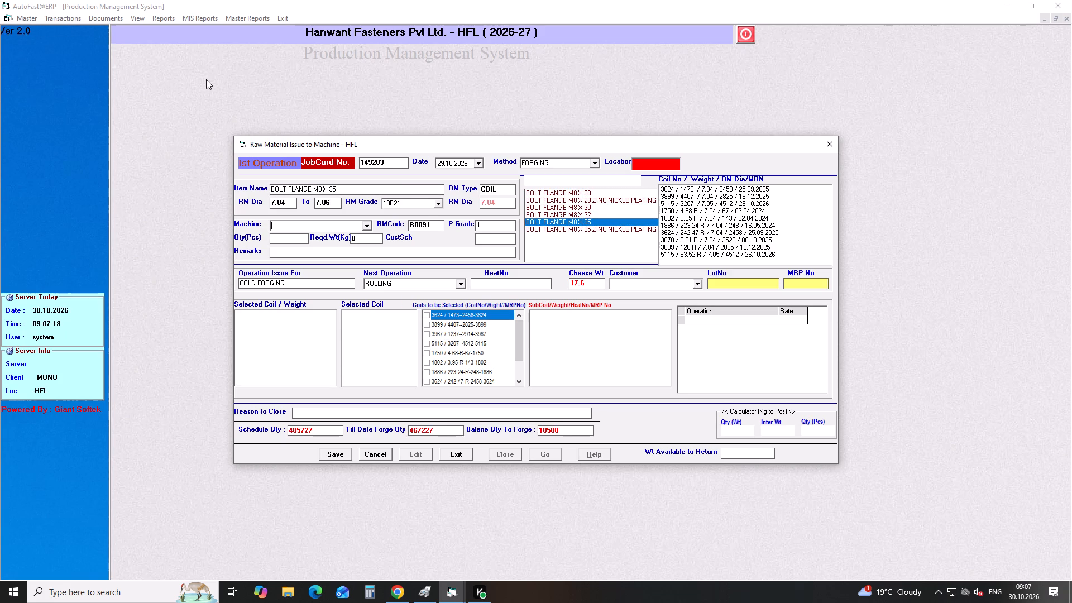
key(Down)
key(BackSpace)
key(h)
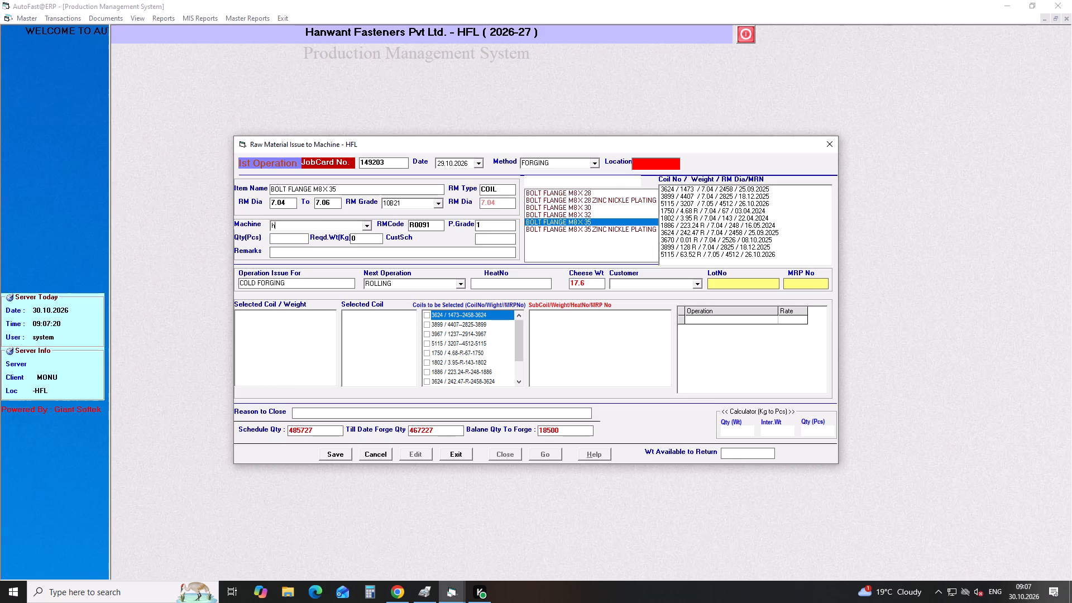
key(Down)
key(Return)
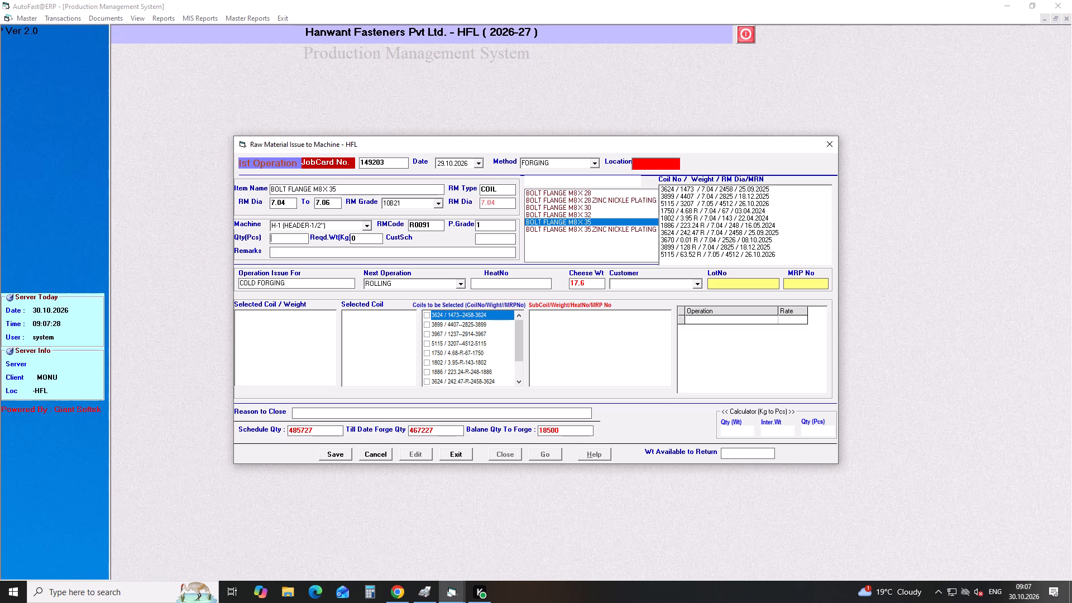
Enter a quantity of 1650 pieces and accept the remaining defaults through to ROLLING as the next operation.
text(1650)
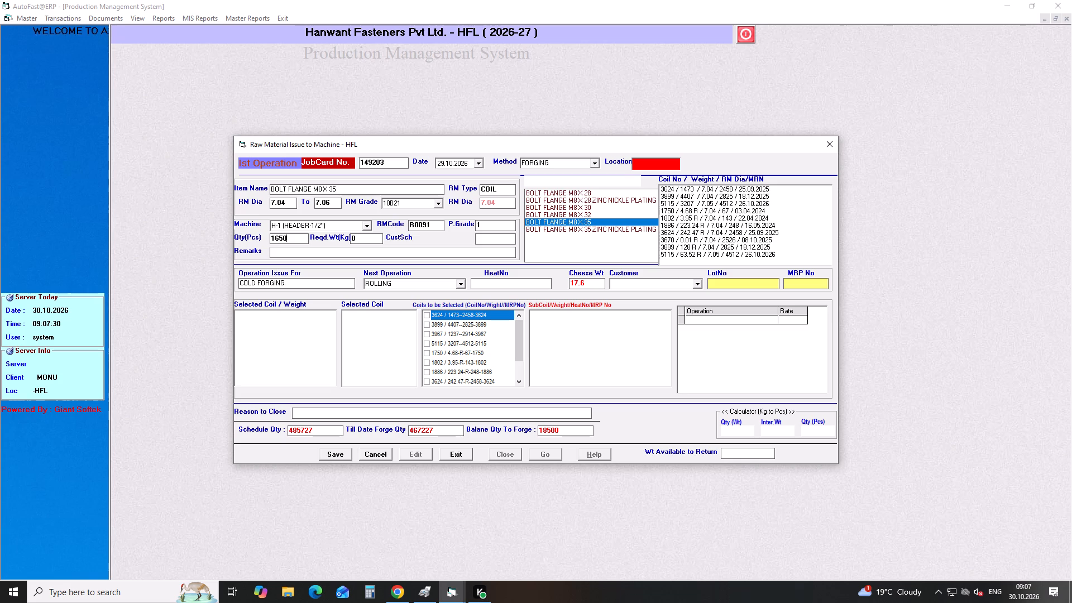
key(Return)
key(Return)
key(Return)
key(Return)
key(Return)
key(Return)
key(Return)
key(Return)
key(Return)
key(Return)
key(Return)
key(Return)
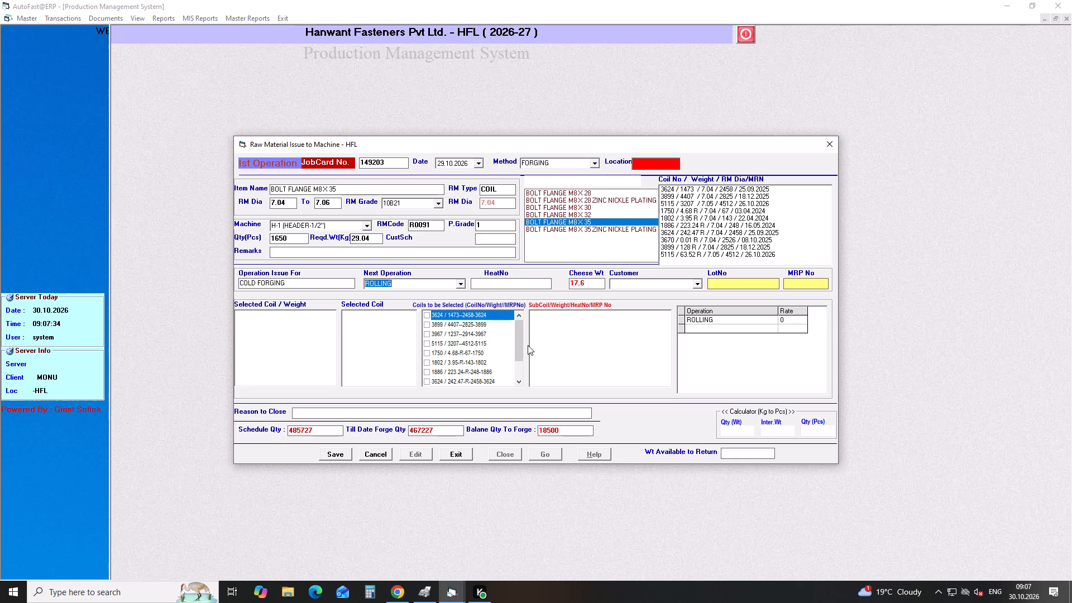
Select coil 5115 / 63.52-R with its sub-coil 5115-3R and save the job card.
drag(516, 337, 514, 374)
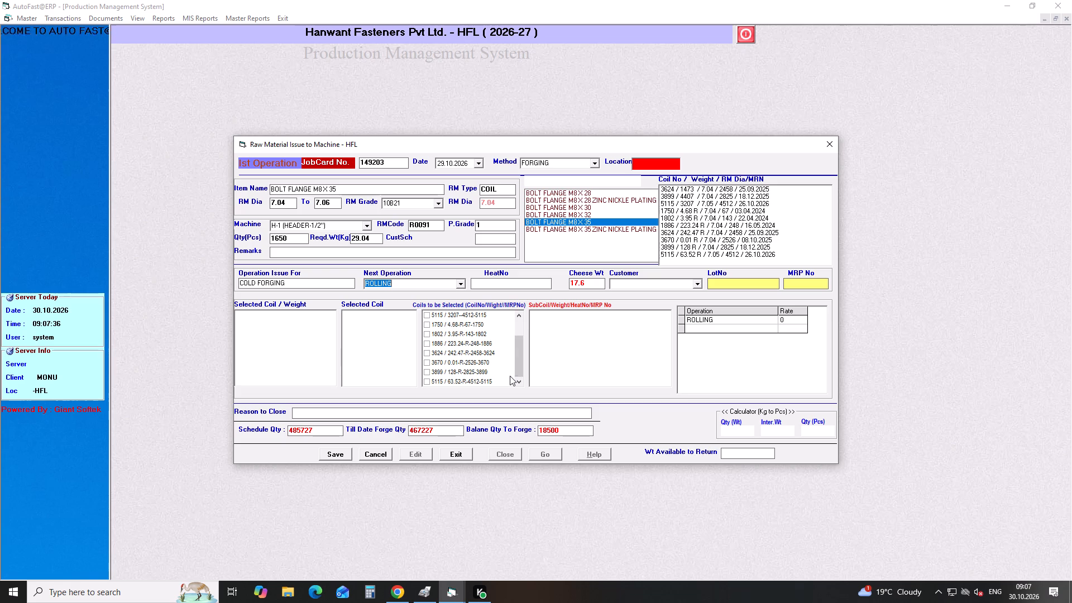
click(427, 383)
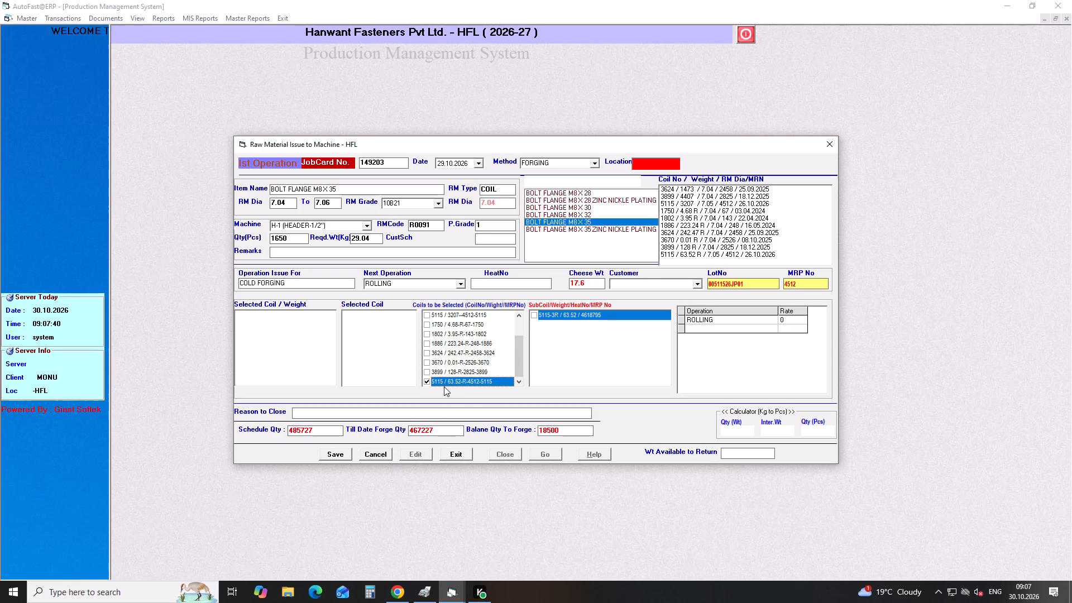
click(533, 317)
click(342, 454)
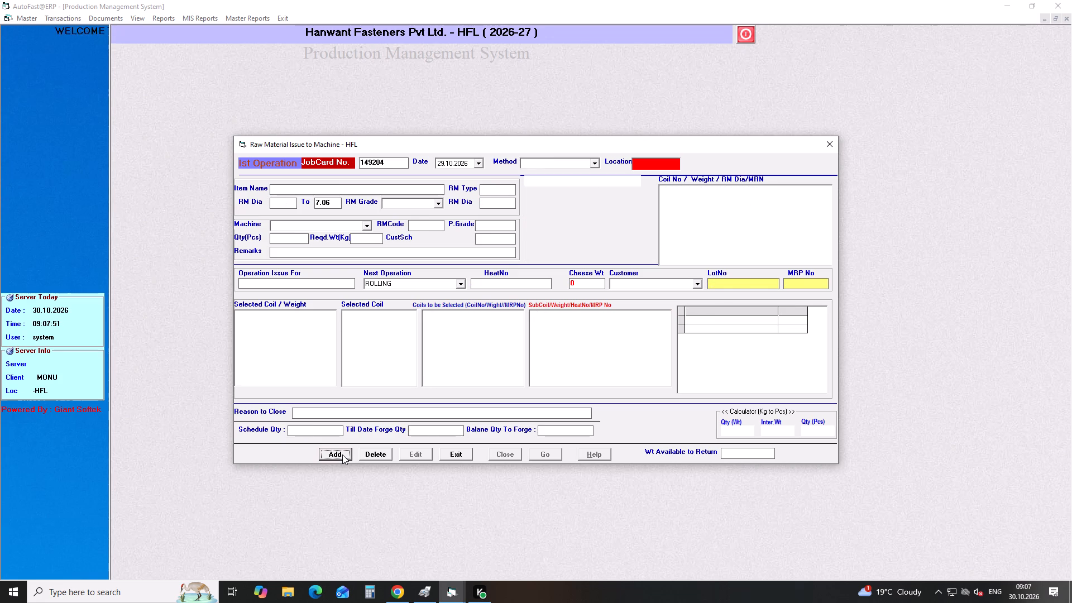
Start another first-operation coil job card dated 29.10.2026 with the method FORGING.
key(Return)
key(Return)
key(Return)
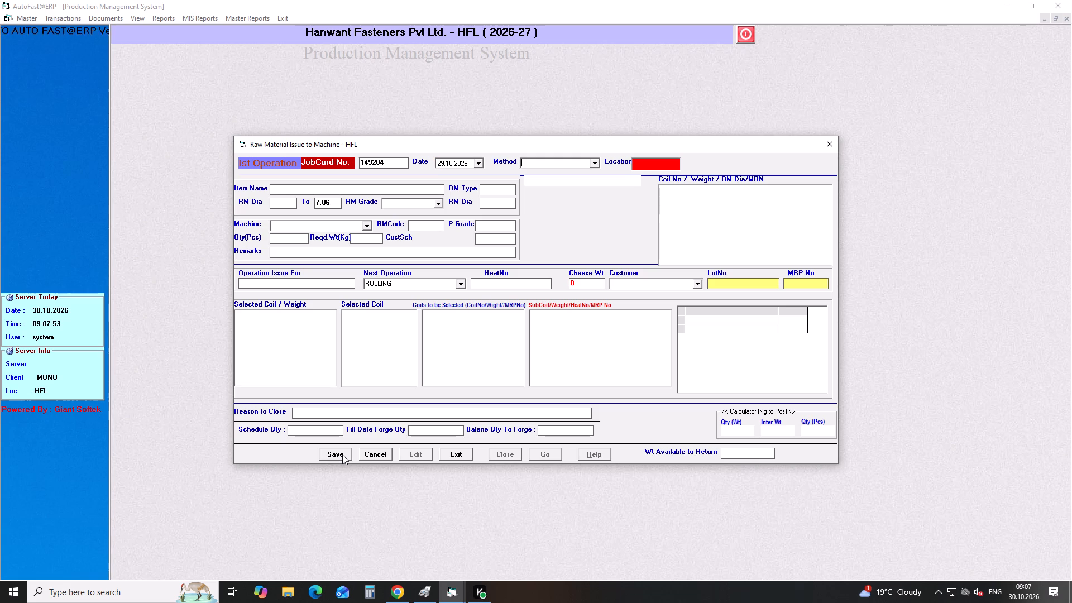
key(Down)
key(Return)
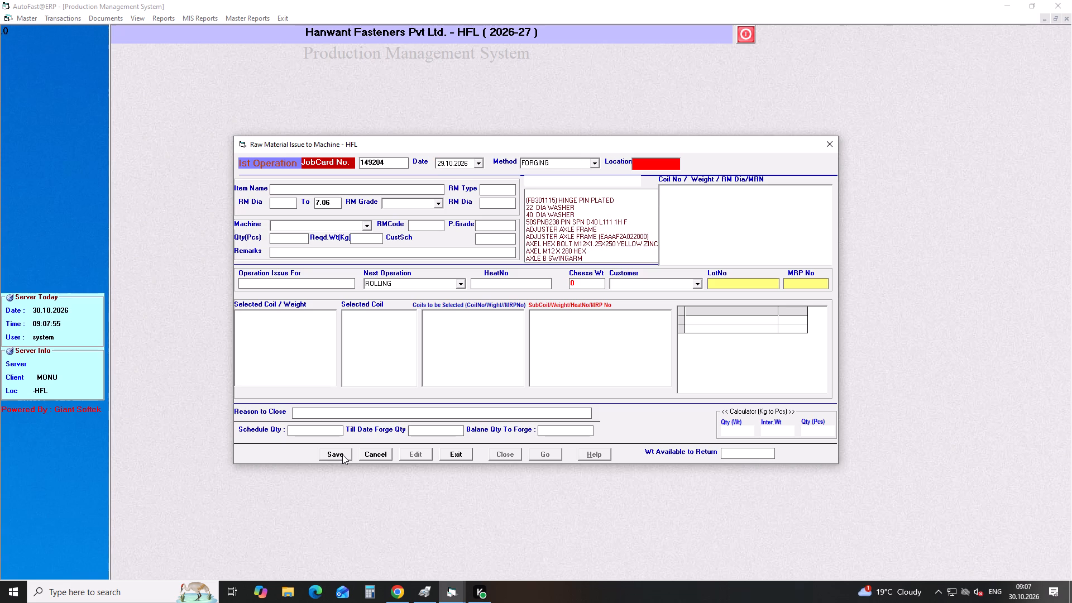
Search the items for "bolt sp" and choose BOLT SPECIAL M5X14 for the job card.
text(bolt sp)
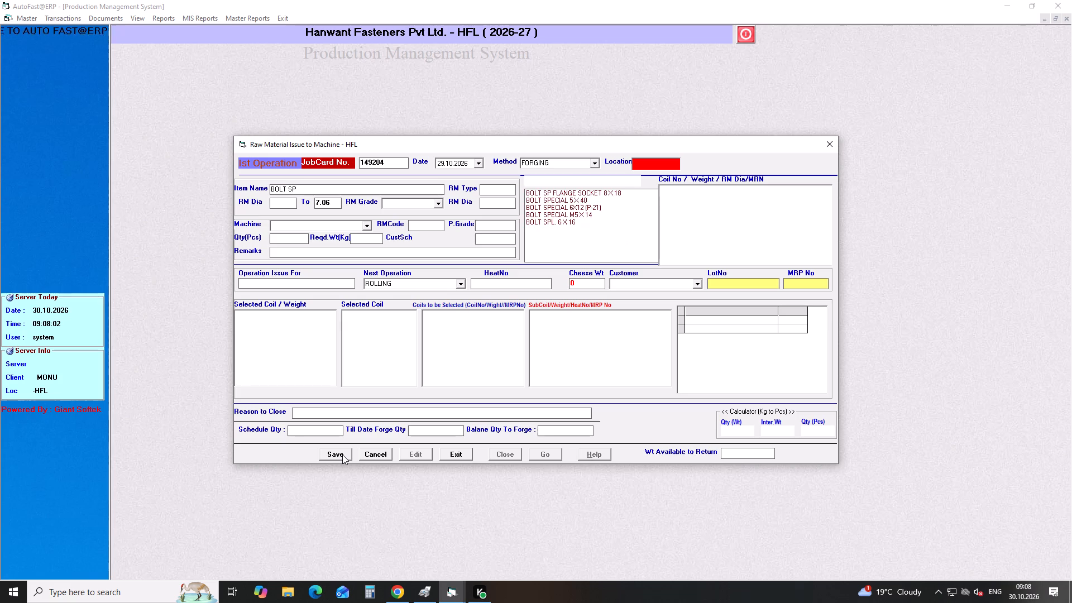
key(Down)
key(Down)
key(Down)
key(Down)
key(Down)
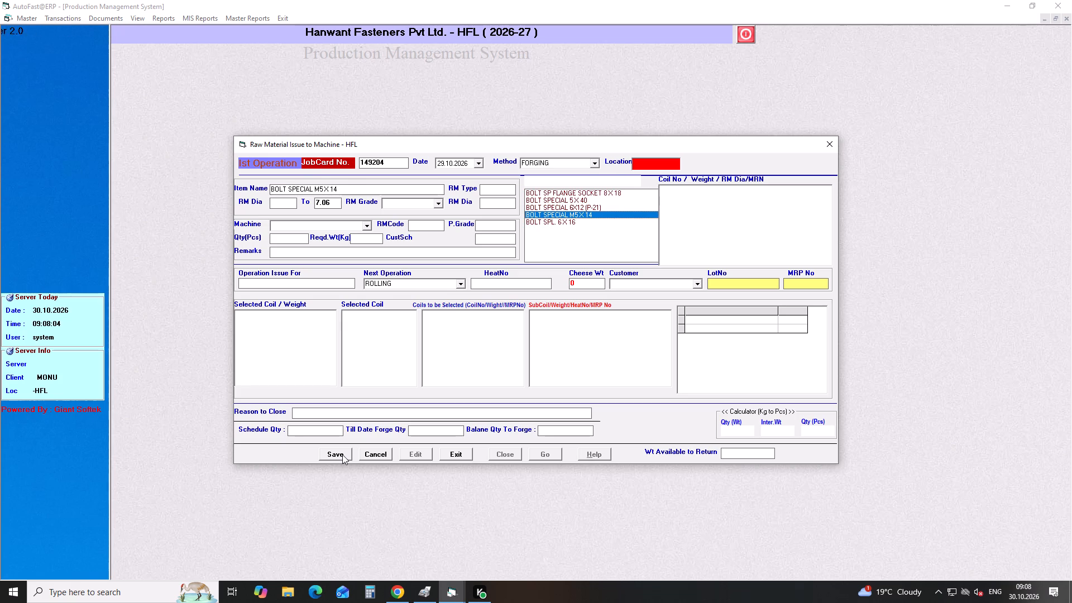
key(Return)
key(Return)
key(Return)
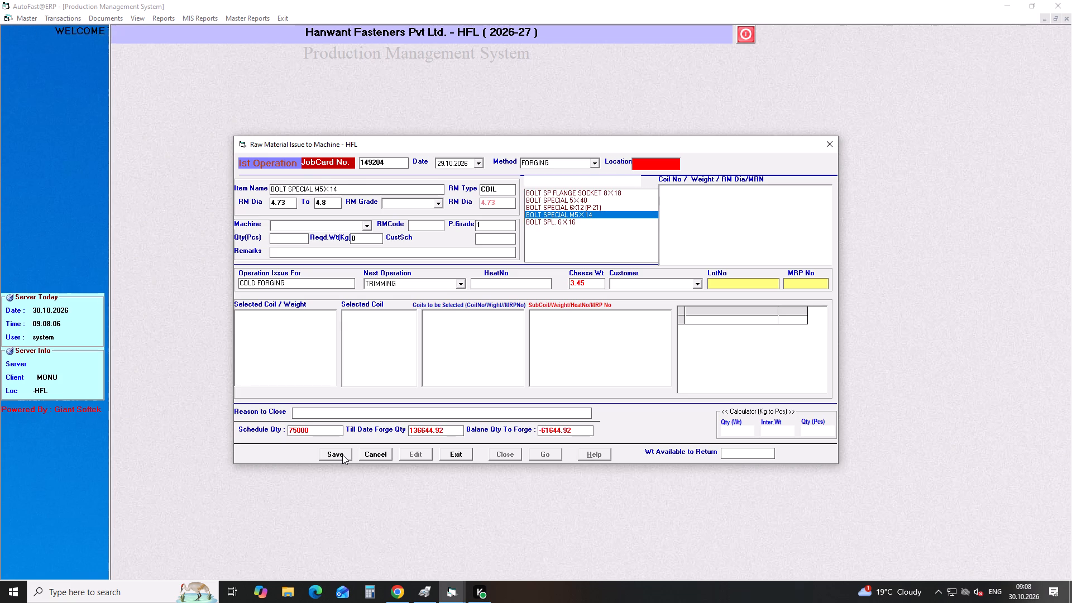
Set the RM grade to 10B21 and the machine to H-2 (HEADER 1/4").
key(Down)
key(Down)
key(Return)
key(Return)
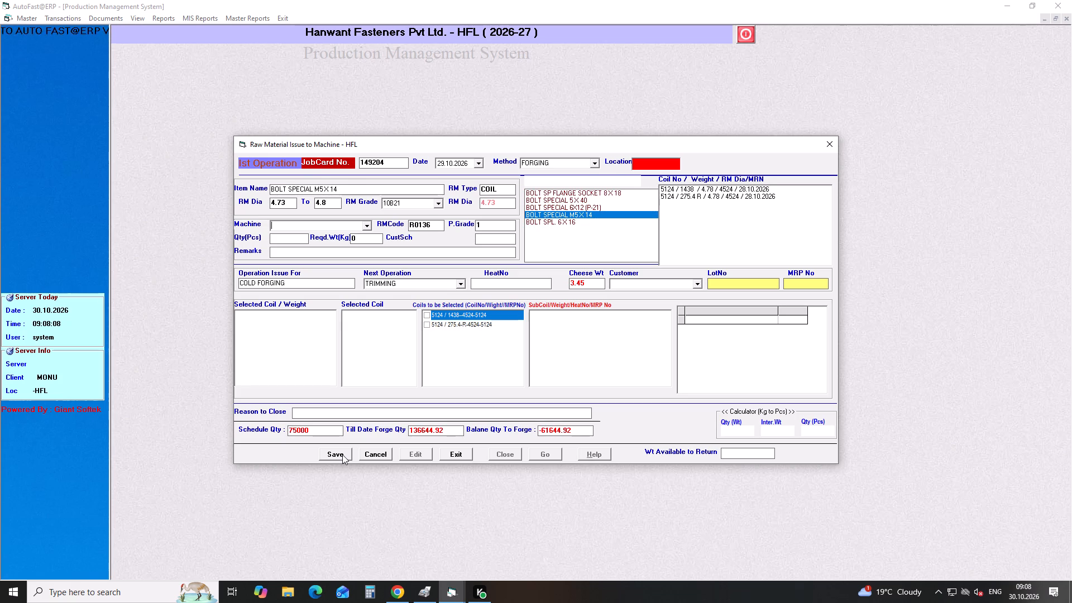
key(Down)
key(Down)
key(Return)
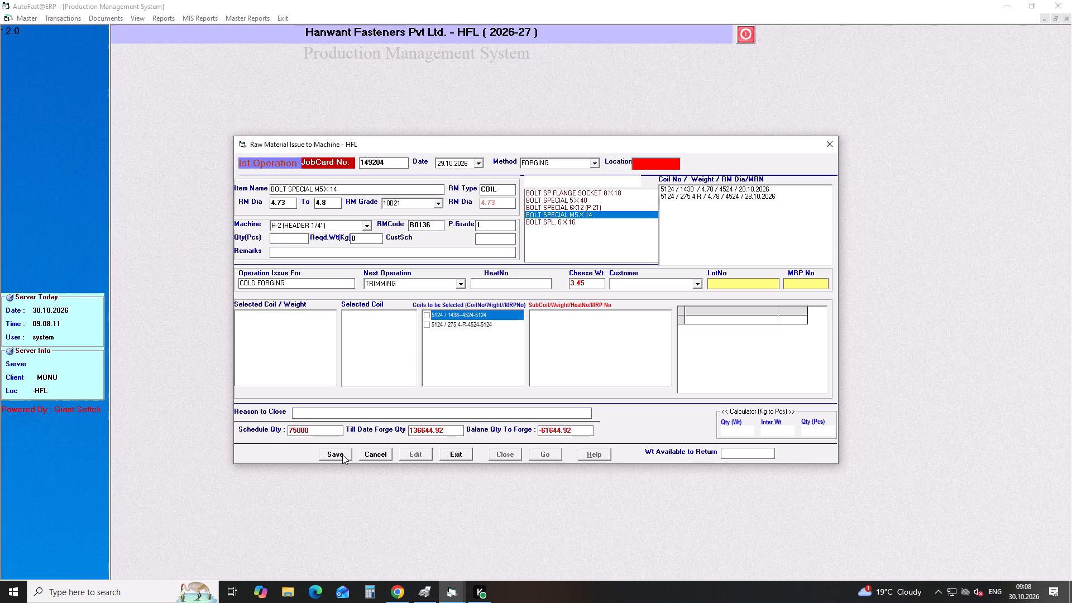
Enter a quantity of 27600 pieces and accept the remaining defaults through to TRIMMING as the next operation.
text(27600)
key(Return)
key(Return)
key(Return)
key(Return)
key(Return)
key(Return)
key(Return)
key(Return)
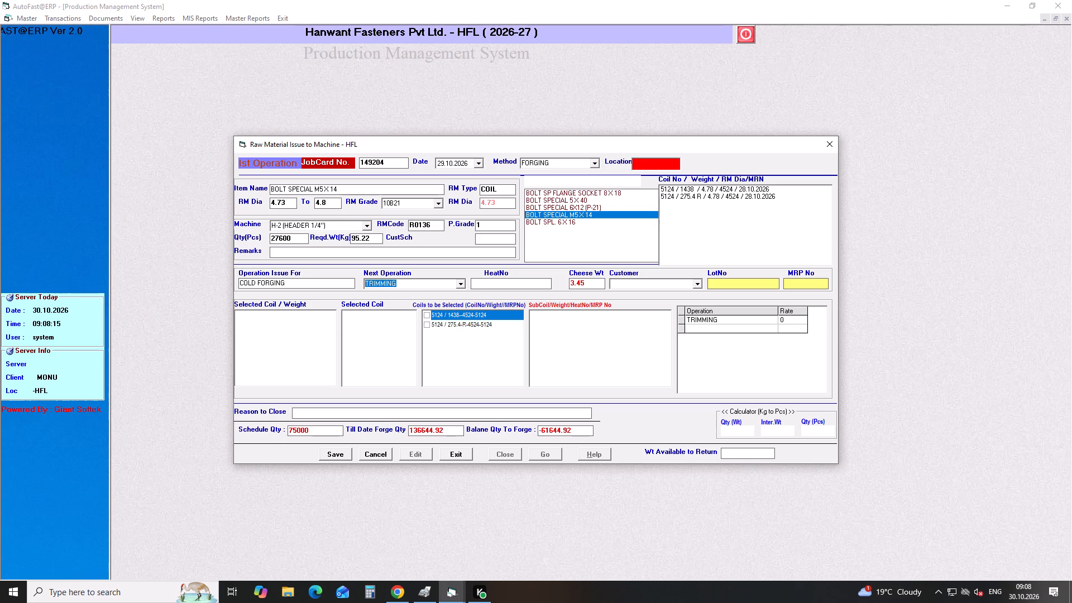
Select coil 5124 / 275.4-R with sub-coil 5124-1R for the BOLT SPECIAL M5X14 job card and save it.
key(Return)
key(Return)
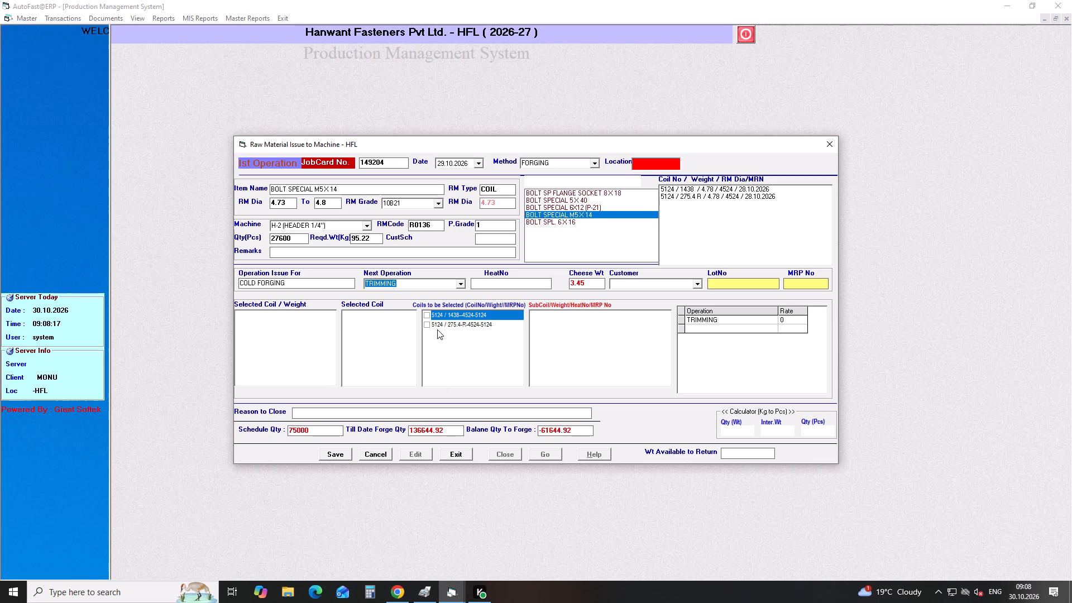
click(427, 323)
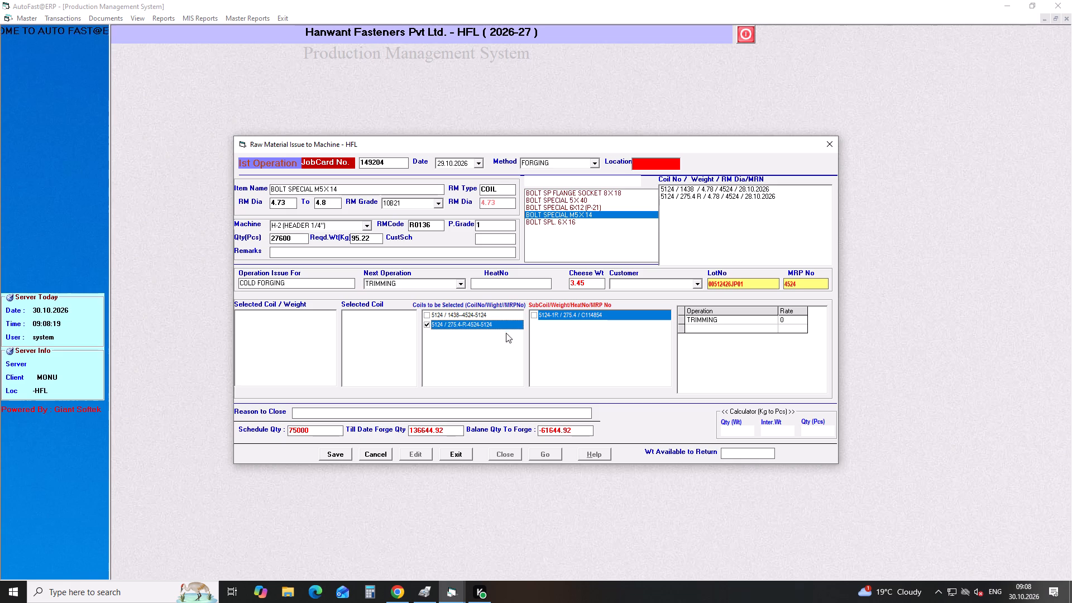
click(533, 317)
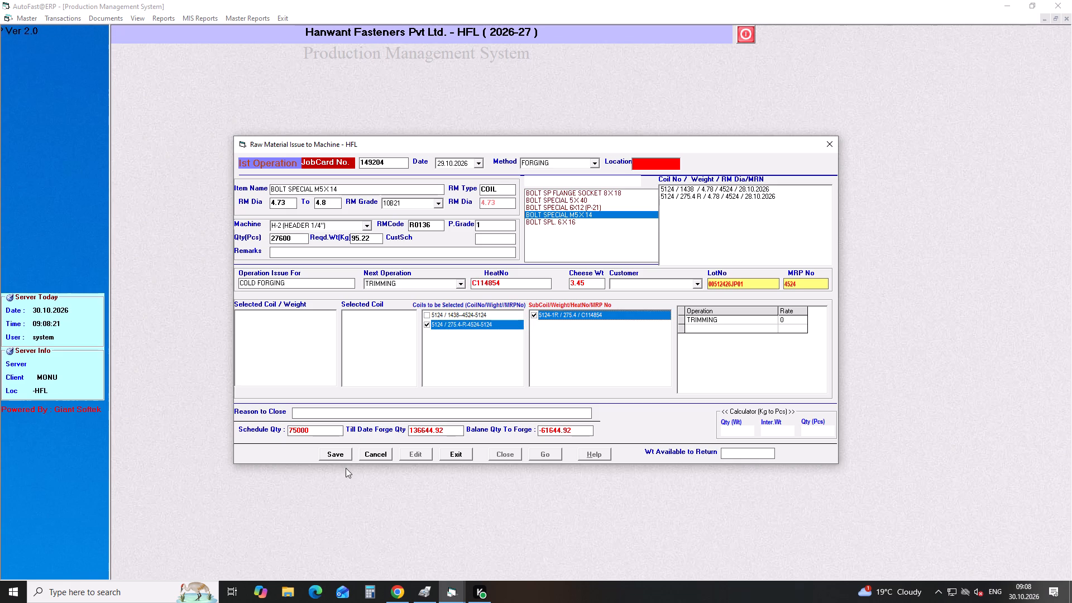
click(346, 458)
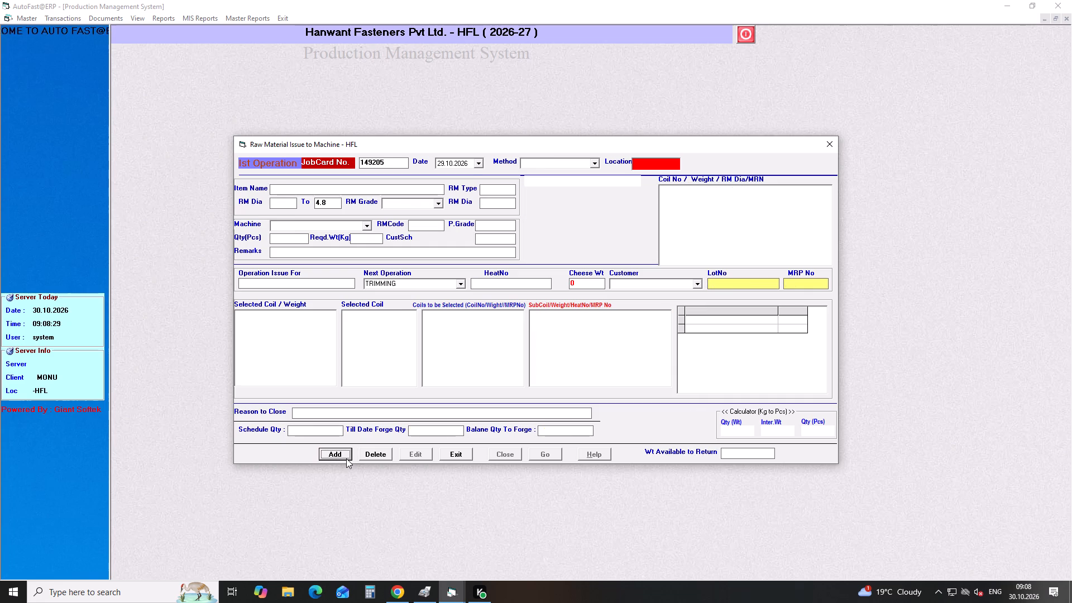
Start another first-operation coil job card, keeping the date 29.10.2026.
key(Return)
key(Return)
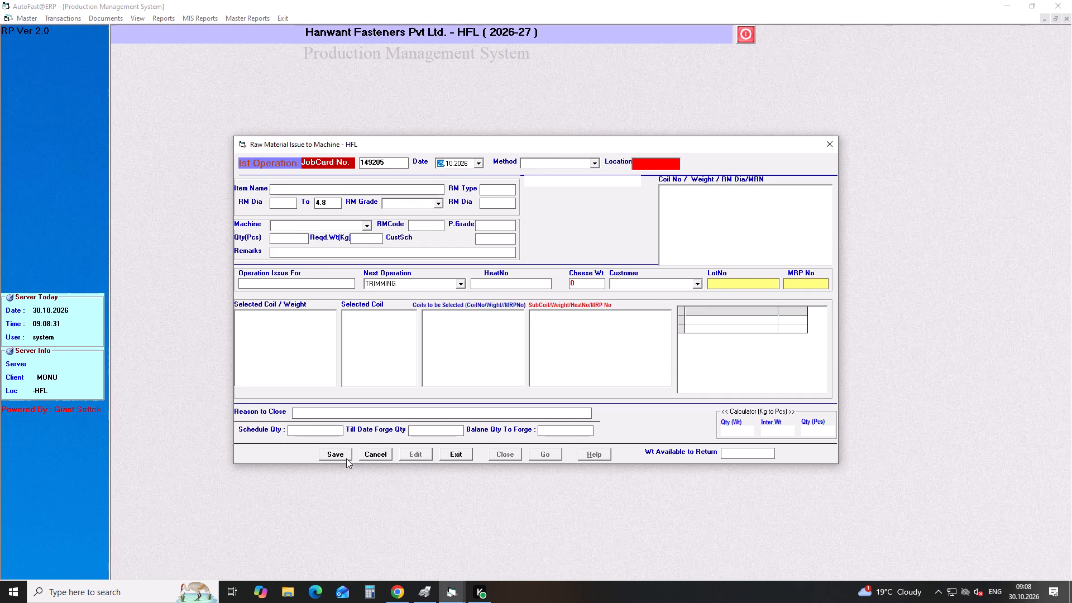
key(Return)
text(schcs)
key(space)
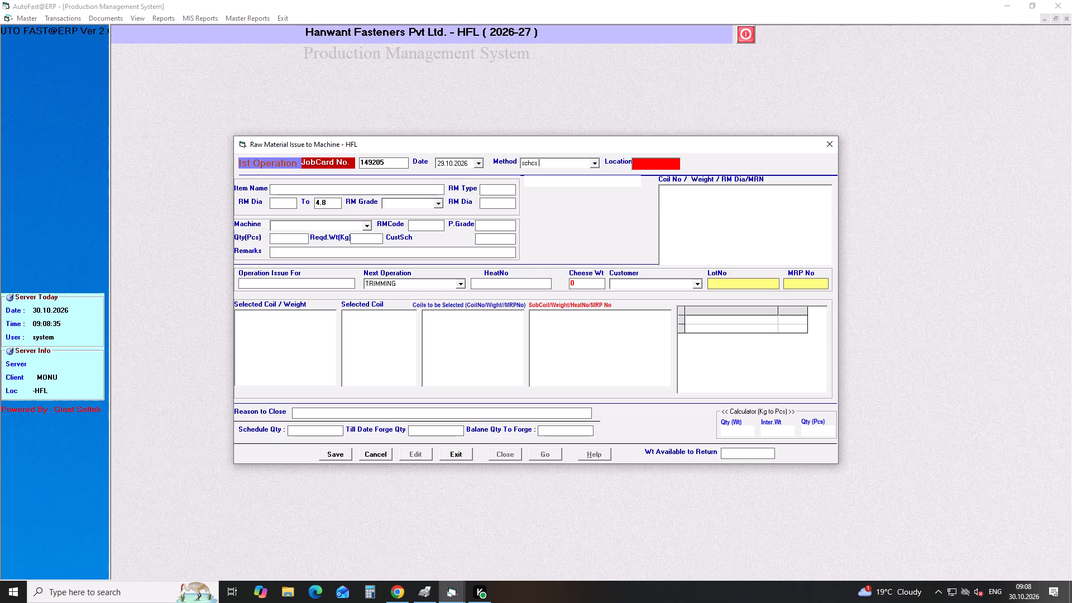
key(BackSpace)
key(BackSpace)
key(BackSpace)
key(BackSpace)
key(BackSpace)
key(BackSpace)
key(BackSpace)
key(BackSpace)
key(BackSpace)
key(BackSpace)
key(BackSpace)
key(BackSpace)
Set the new job card's method to FORGING.
key(Down)
key(Return)
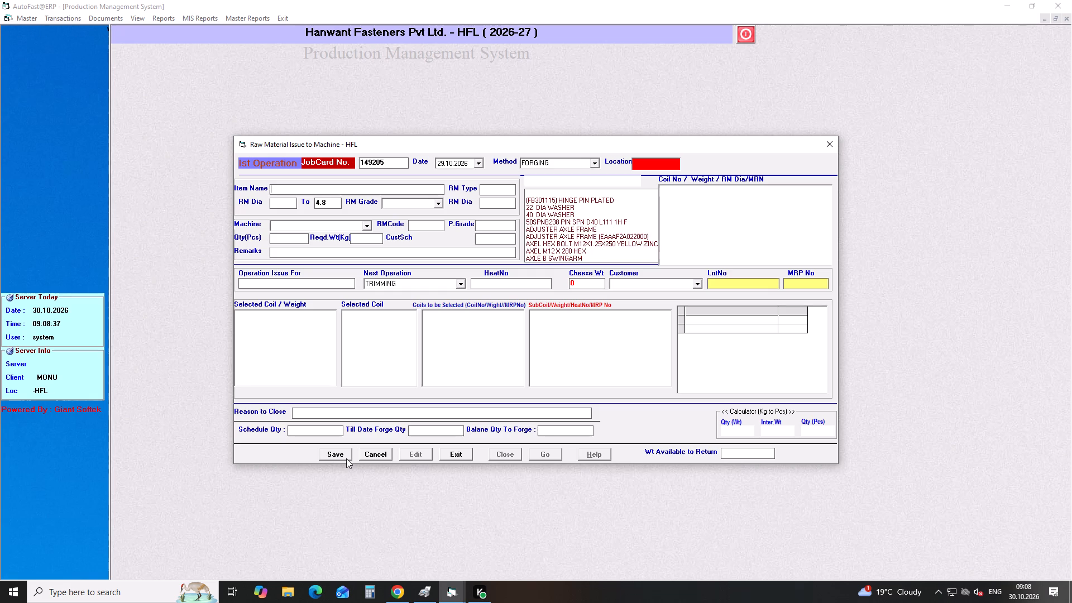
Search the items for "SCHCS M12" and choose SCHCS M12X1.75X35 GR 012.9 F/T BLK SEMI-FINISH for the job card.
key(a)
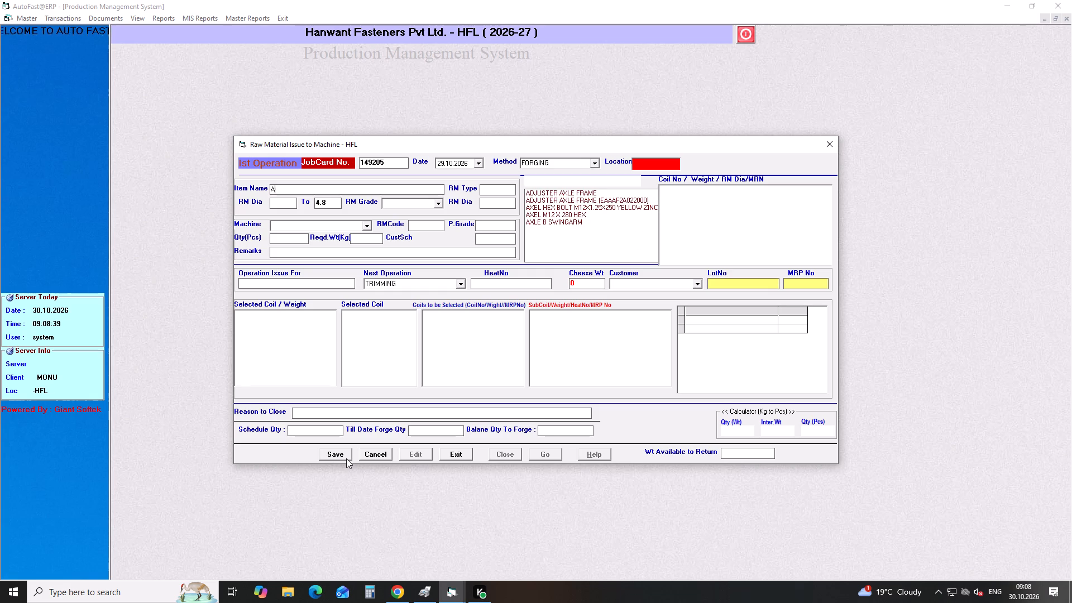
key(BackSpace)
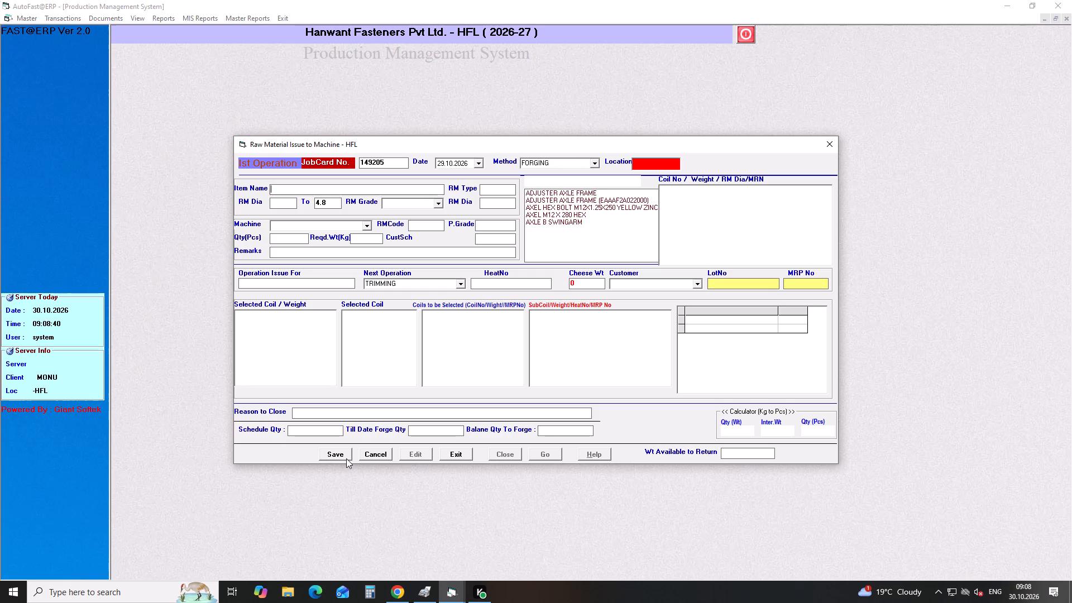
text(SCHCS)
key(space)
text(M12)
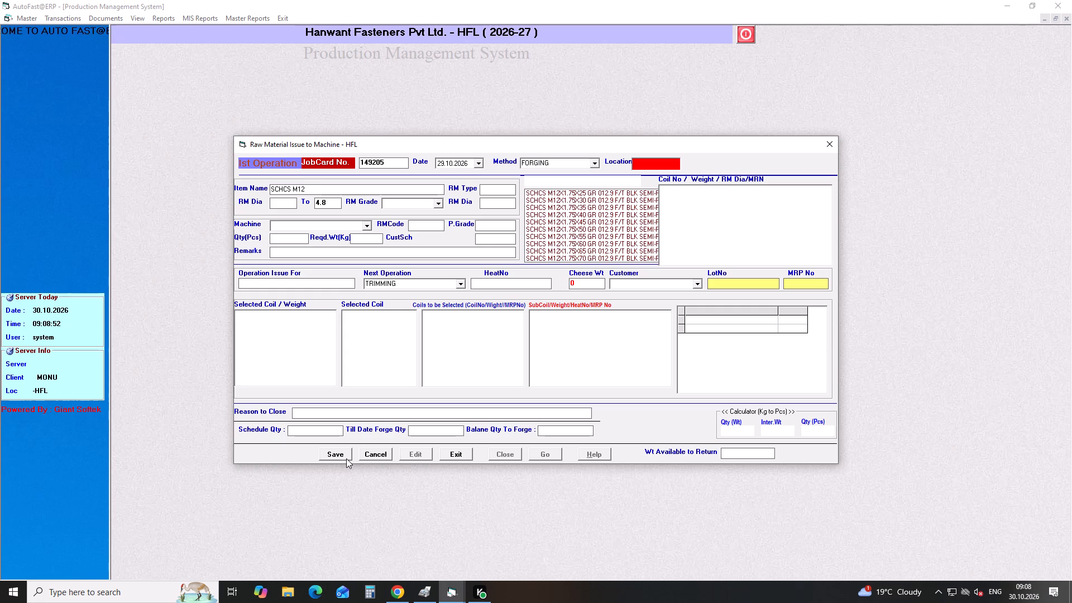
key(Down)
key(Down)
key(Down)
key(Down)
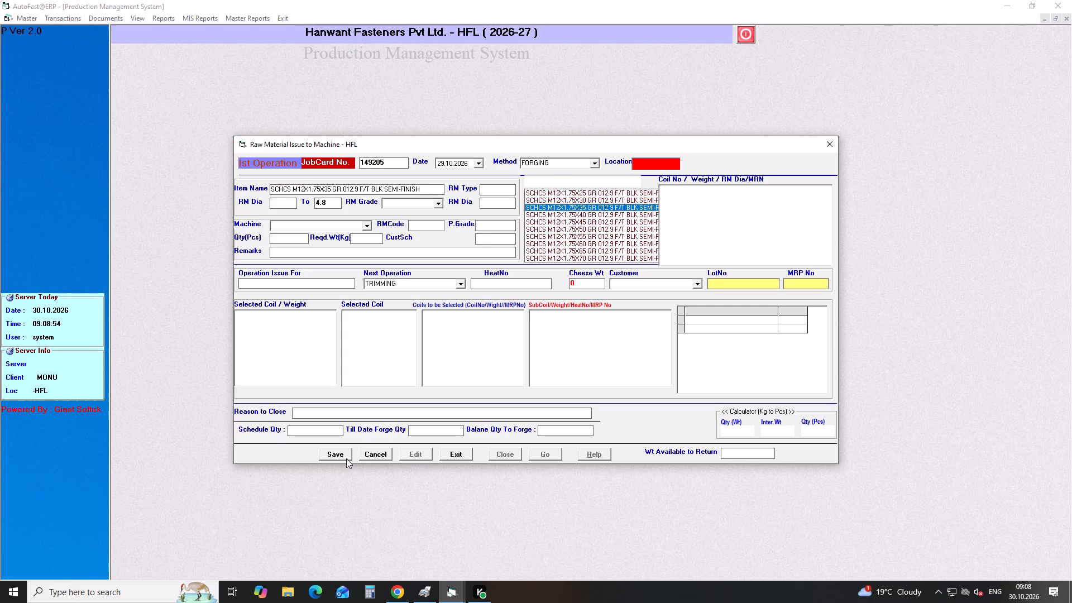
key(Return)
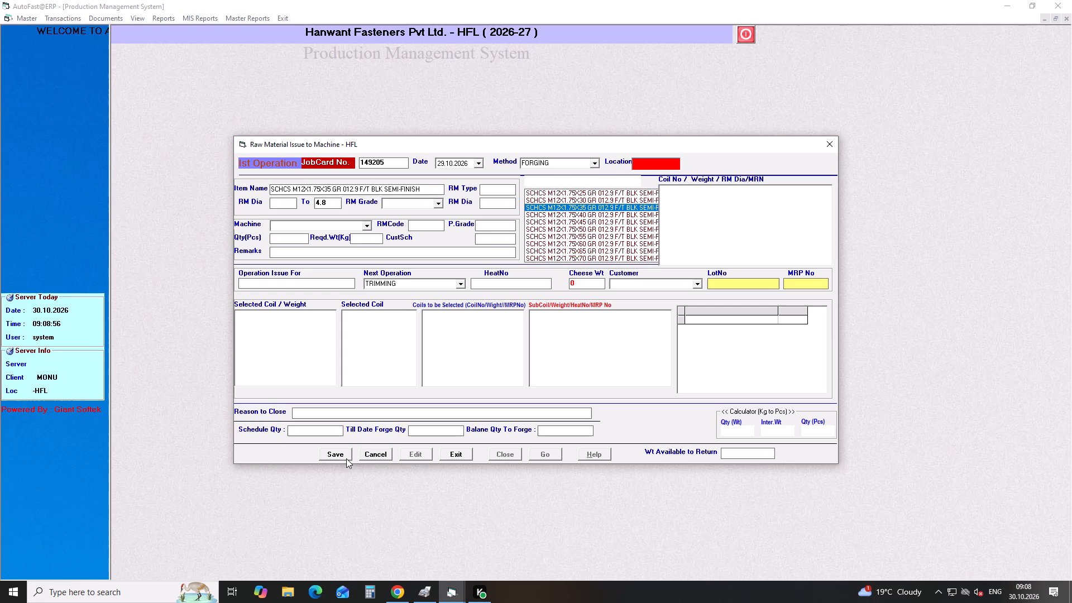
key(Return)
key(Return)
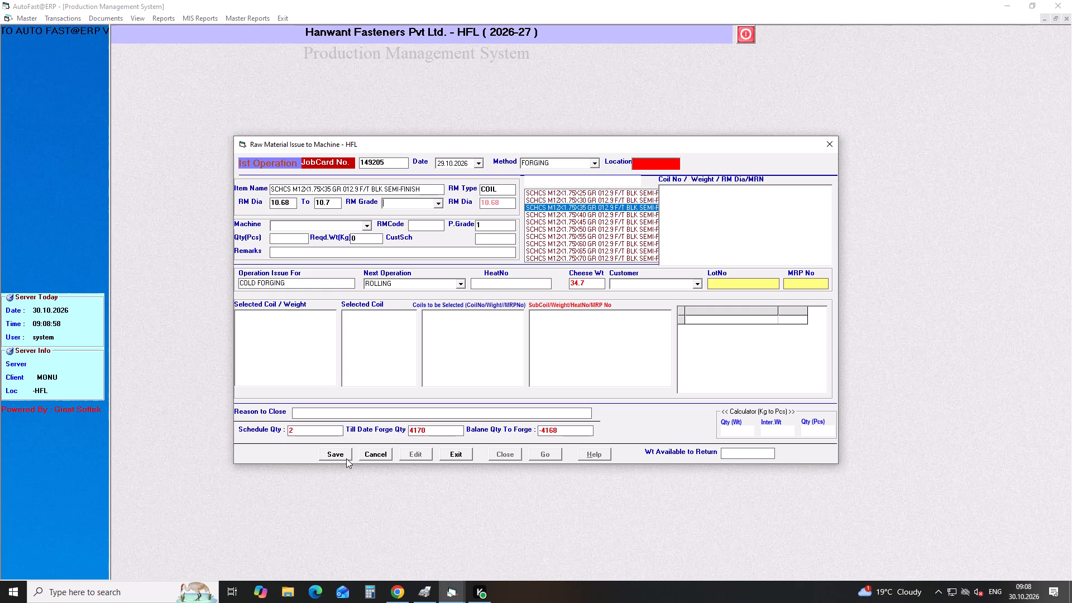
Set the RM grade to 51B37 and the machine to H-3 (HEADER 5/8").
key(Down)
key(Return)
key(Return)
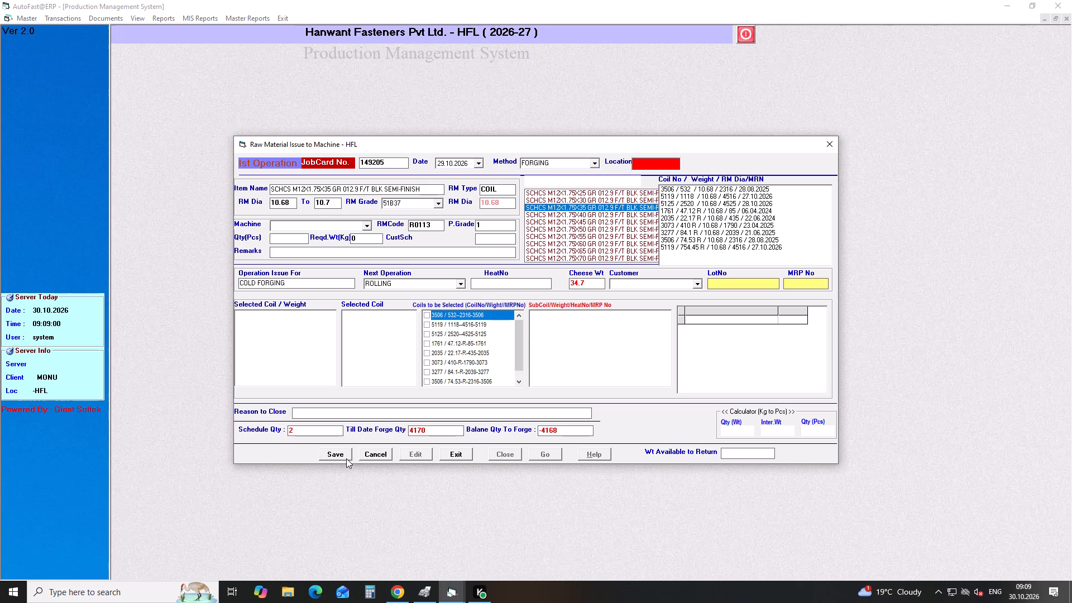
key(Down)
key(Down)
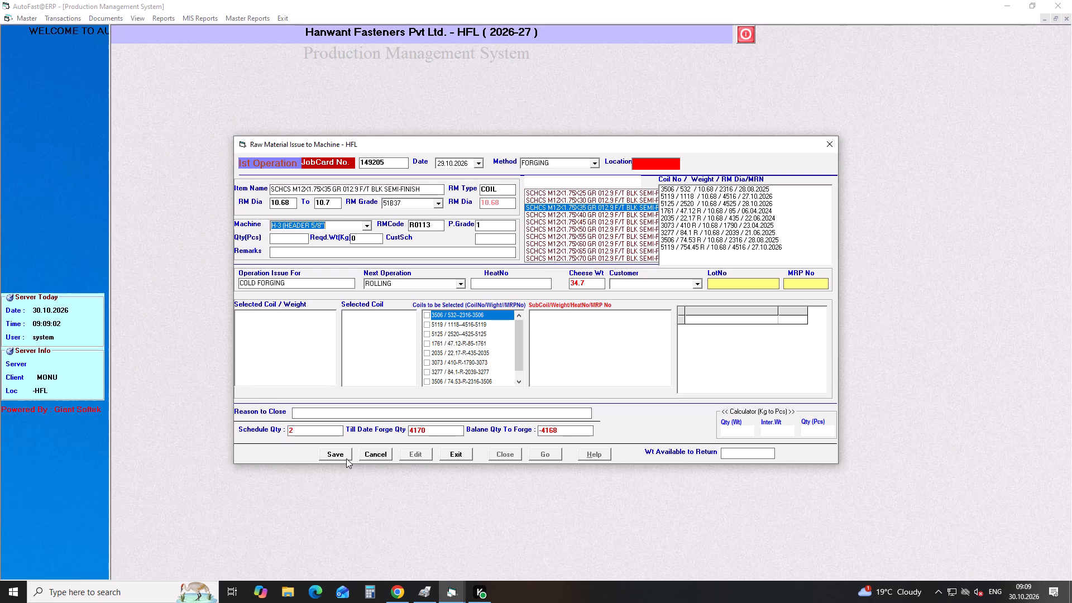
key(Return)
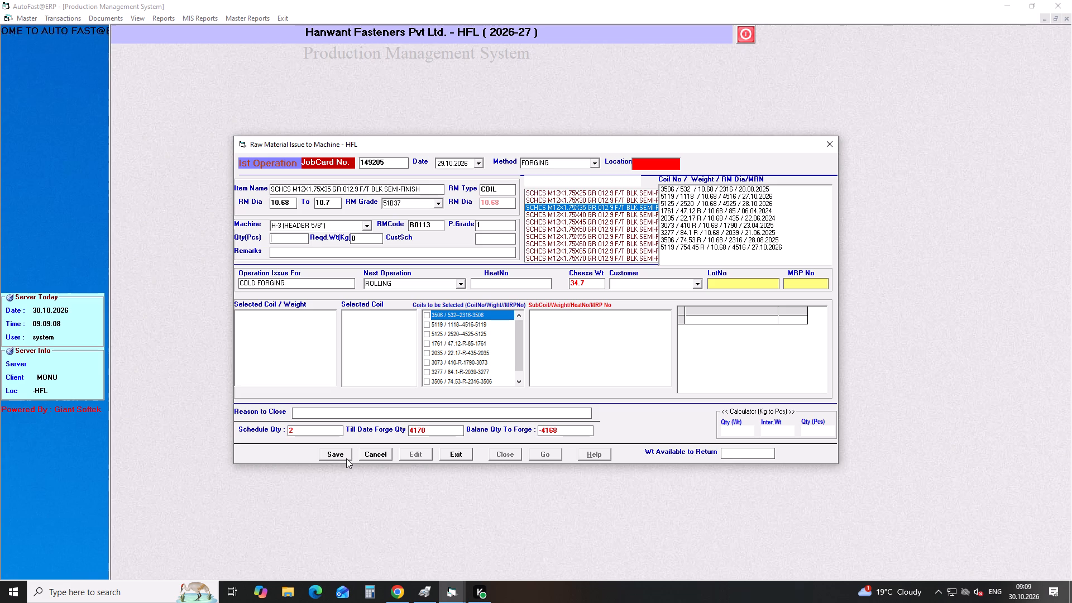
Enter a quantity of 8448 pieces for the SCHCS M12X1.75X35 job card.
text(84)
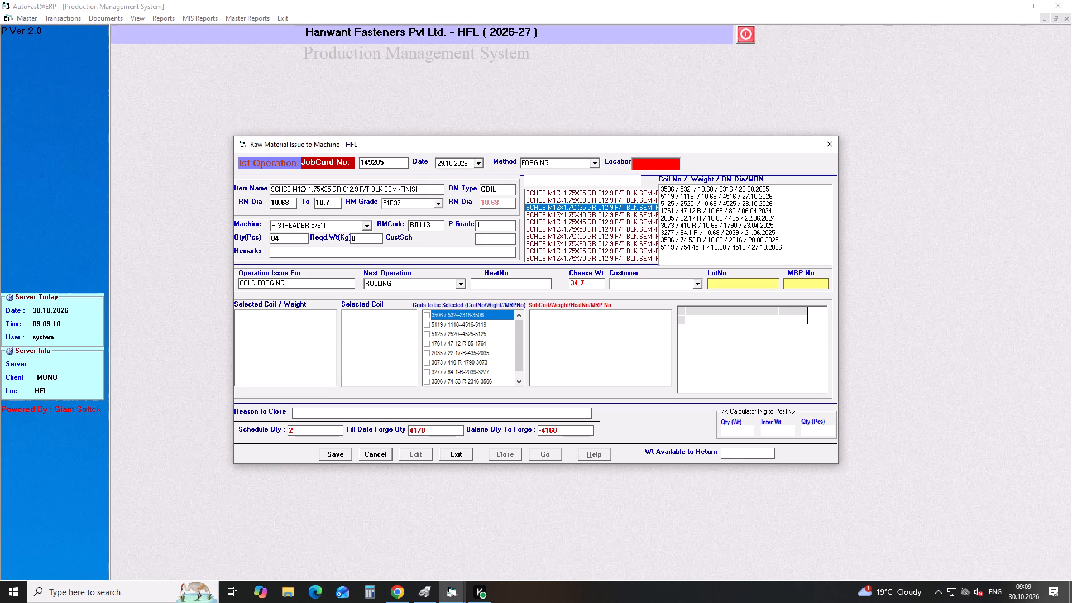
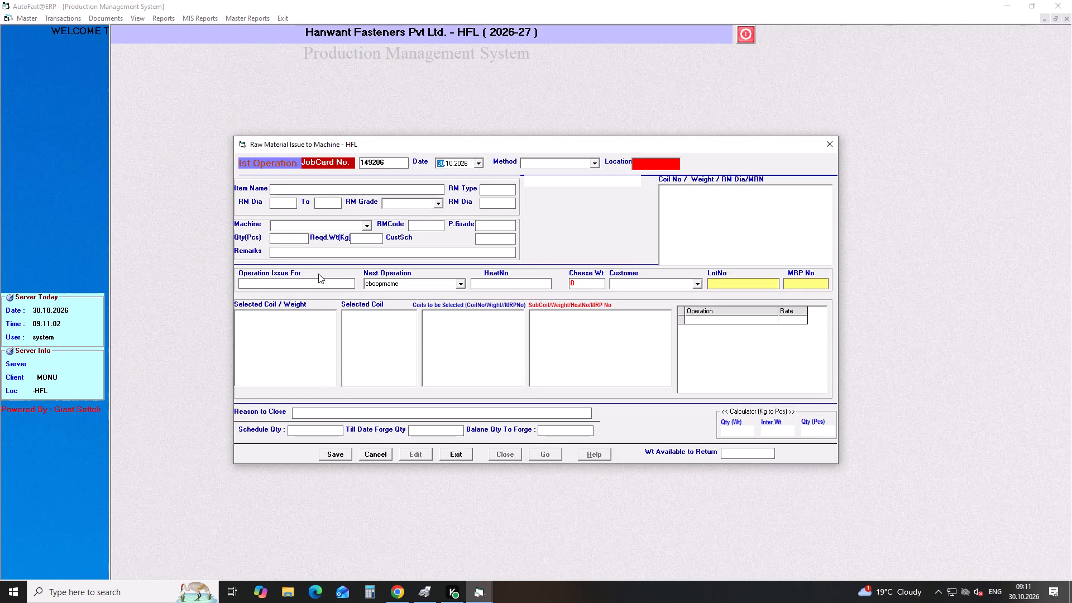
Date the new first-operation job card 29.10.2026.
key(Return)
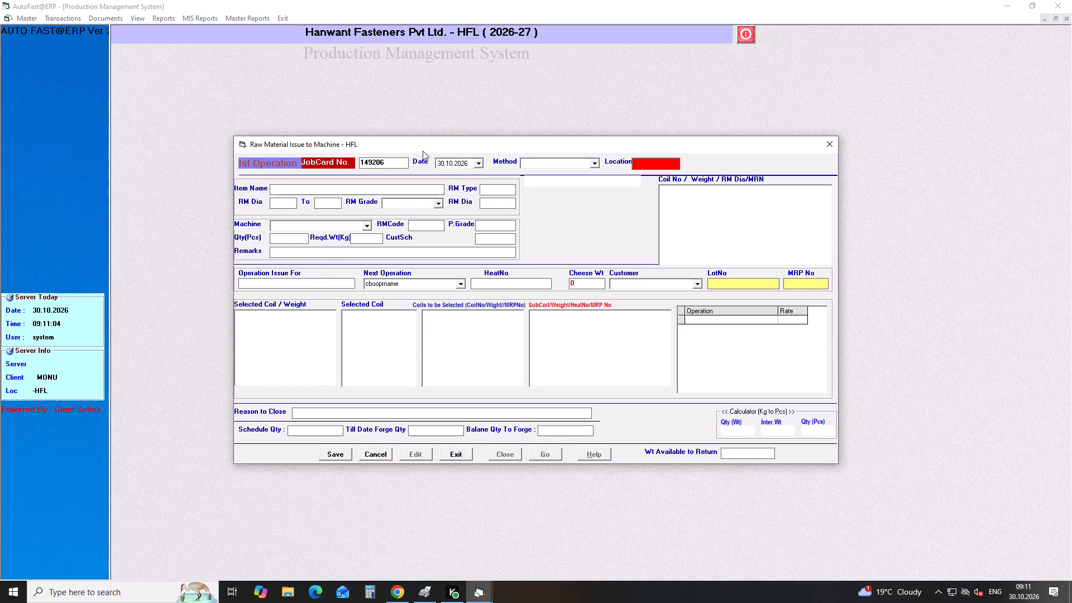
click(441, 165)
key(Down)
key(Return)
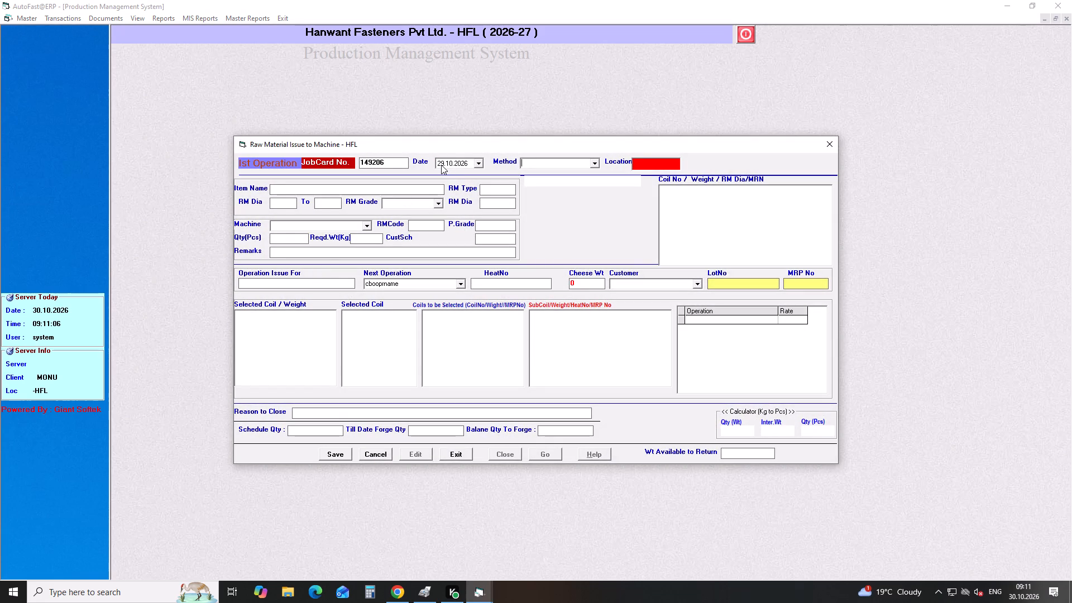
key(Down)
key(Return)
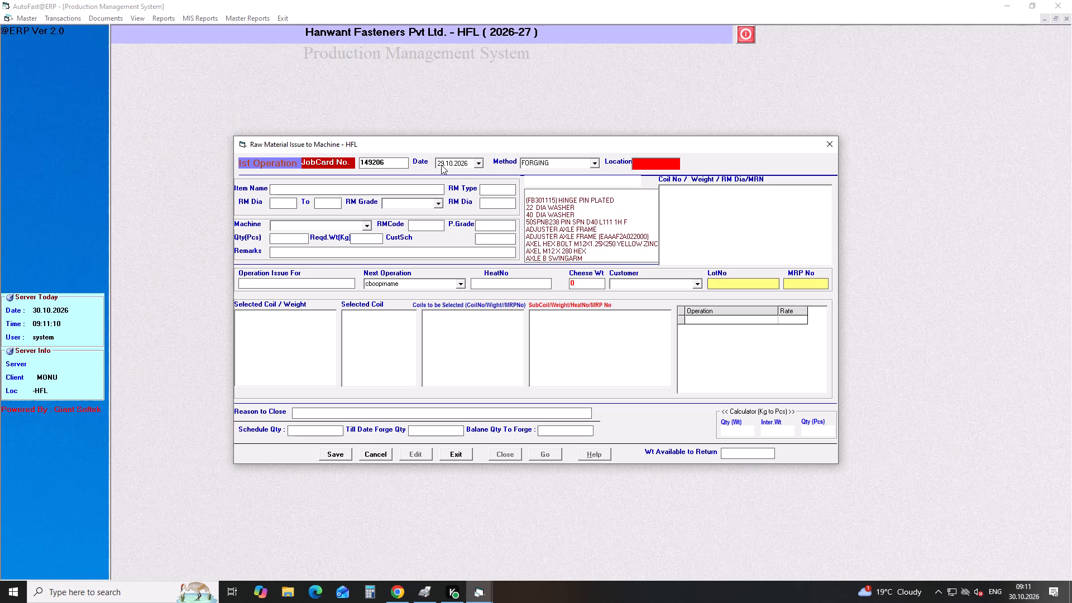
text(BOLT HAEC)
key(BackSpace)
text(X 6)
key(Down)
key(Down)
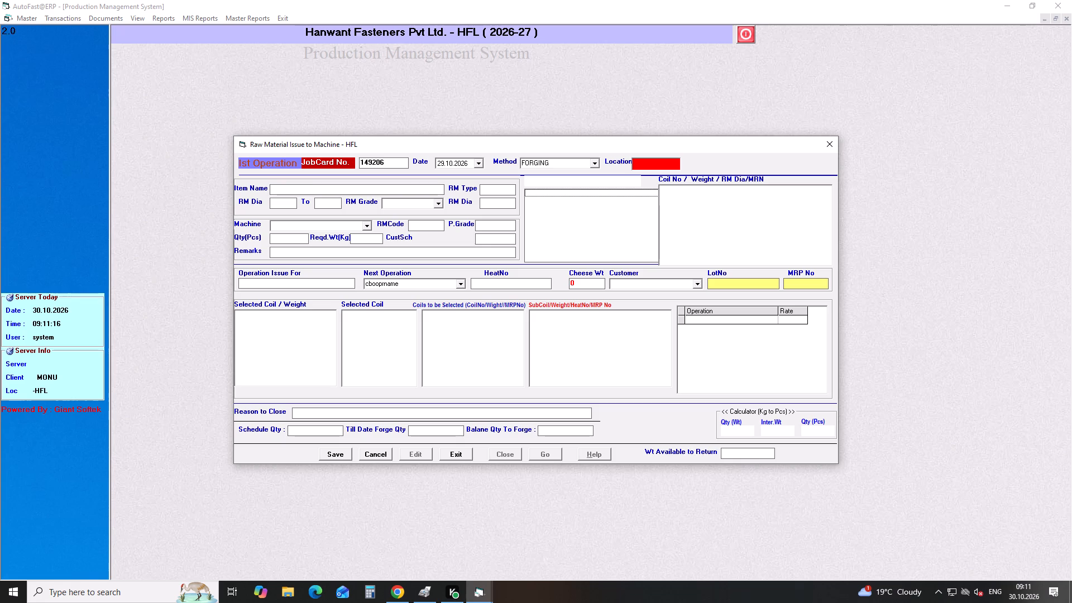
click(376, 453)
Start the job card again with the date 29.10.2026 and set its method to FORGING.
key(Return)
key(Return)
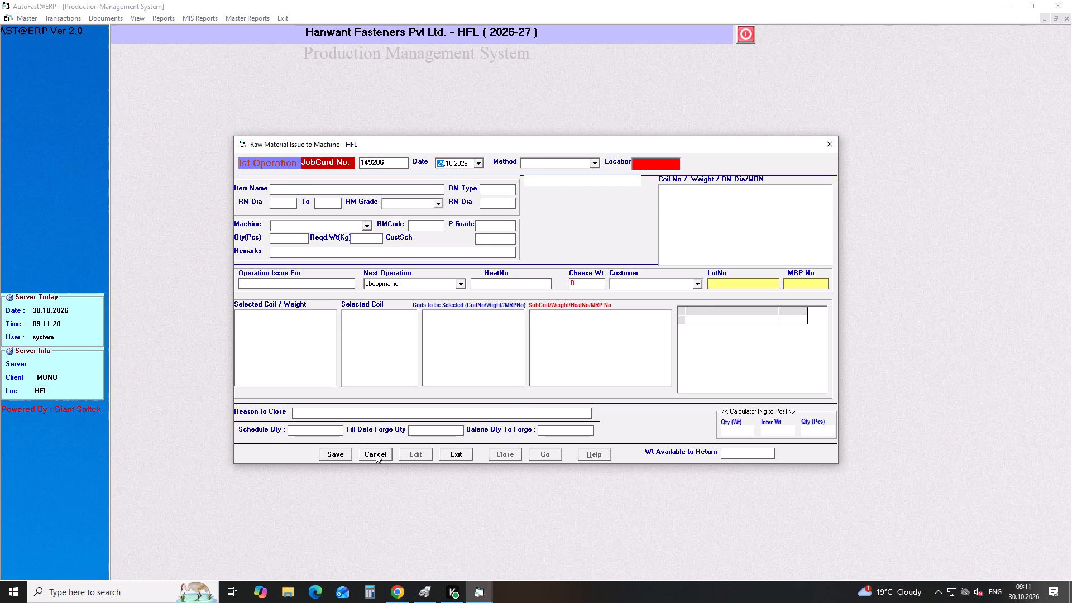
key(Return)
key(Down)
key(Return)
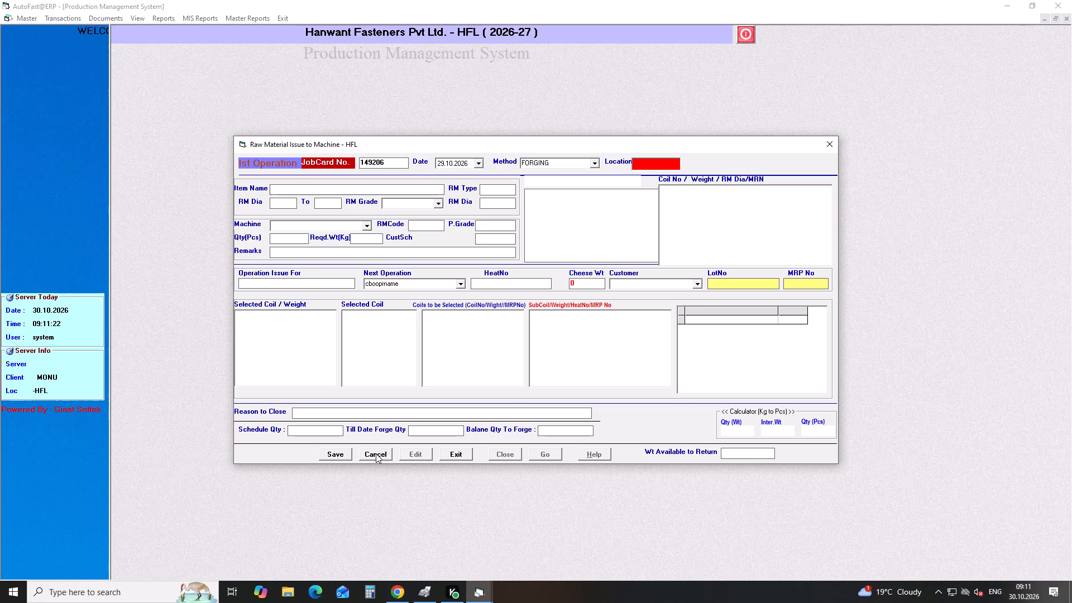
Search the items for "BOLT HEX 6" and choose BOLT HEX 6 X 25 for the job card.
text(BOL)
text(T JEX)
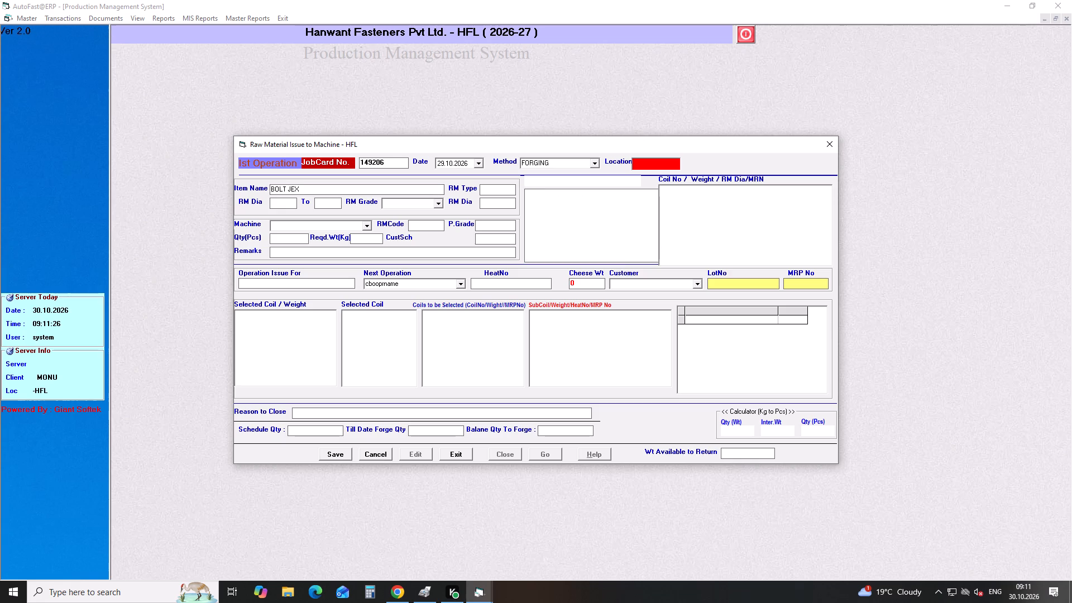
key(BackSpace)
key(BackSpace)
key(BackSpace)
text(HEX 6)
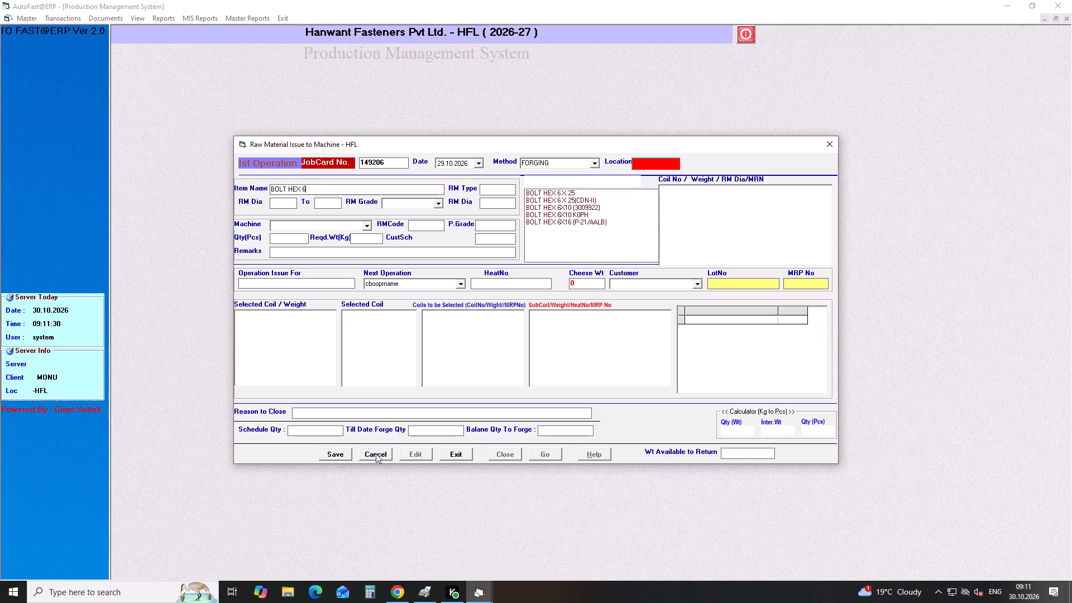
key(Down)
key(Down)
key(Return)
key(Return)
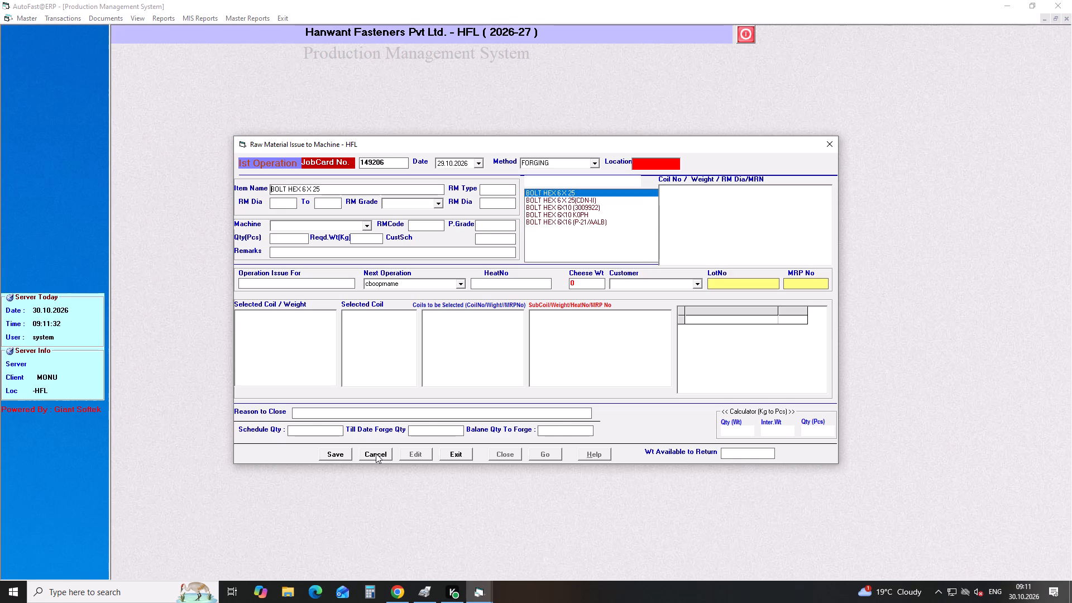
key(Return)
Set the RM grade to 10B21 and the machine to H-4 (HEADER 3/8").
key(Down)
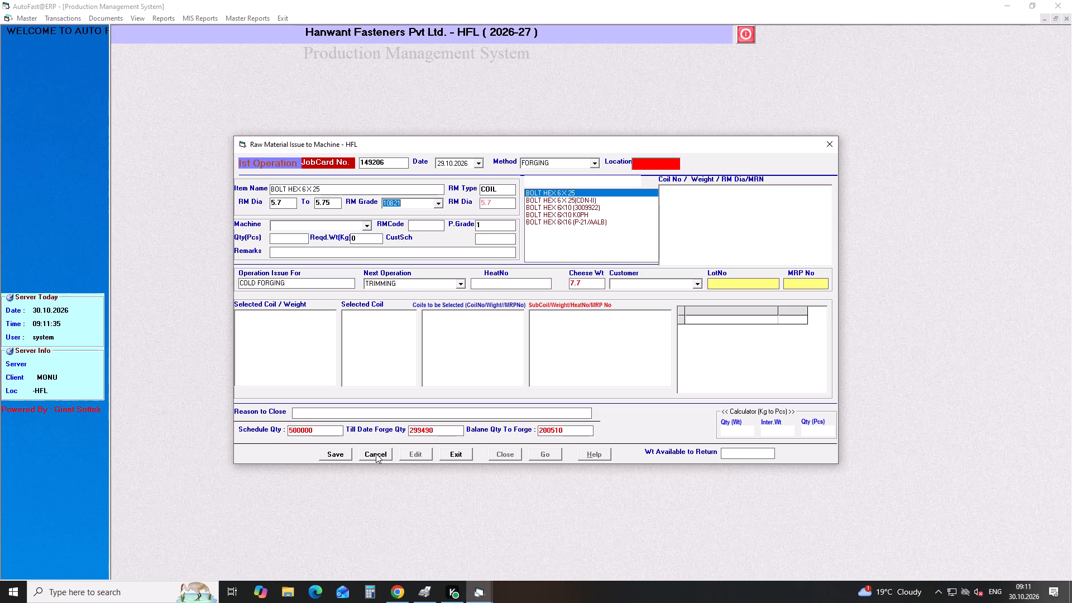
key(Return)
key(Return)
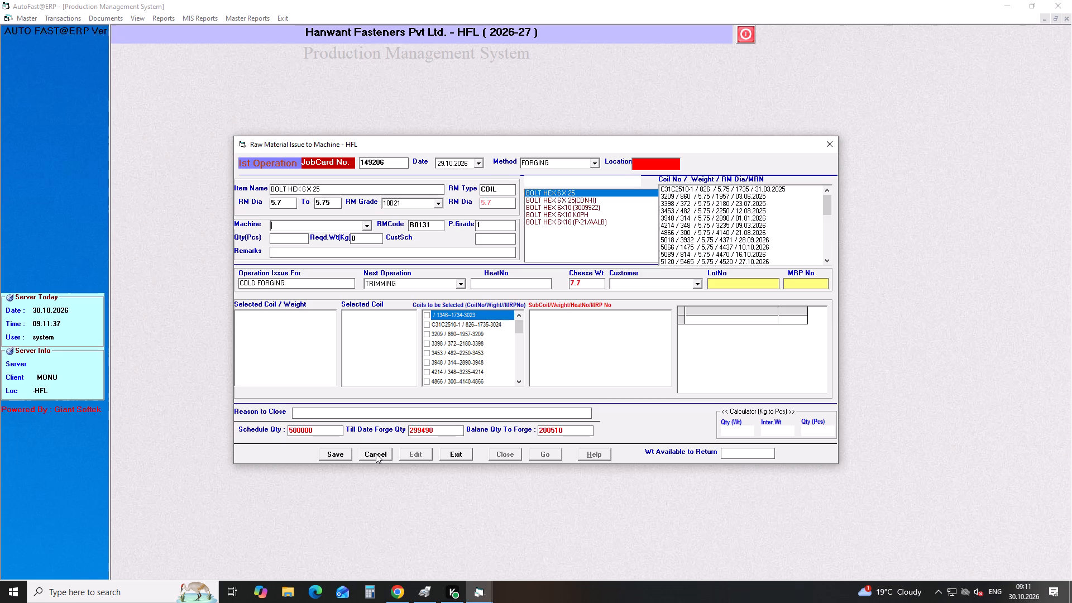
key(h)
key(Down)
key(Down)
key(Down)
key(Down)
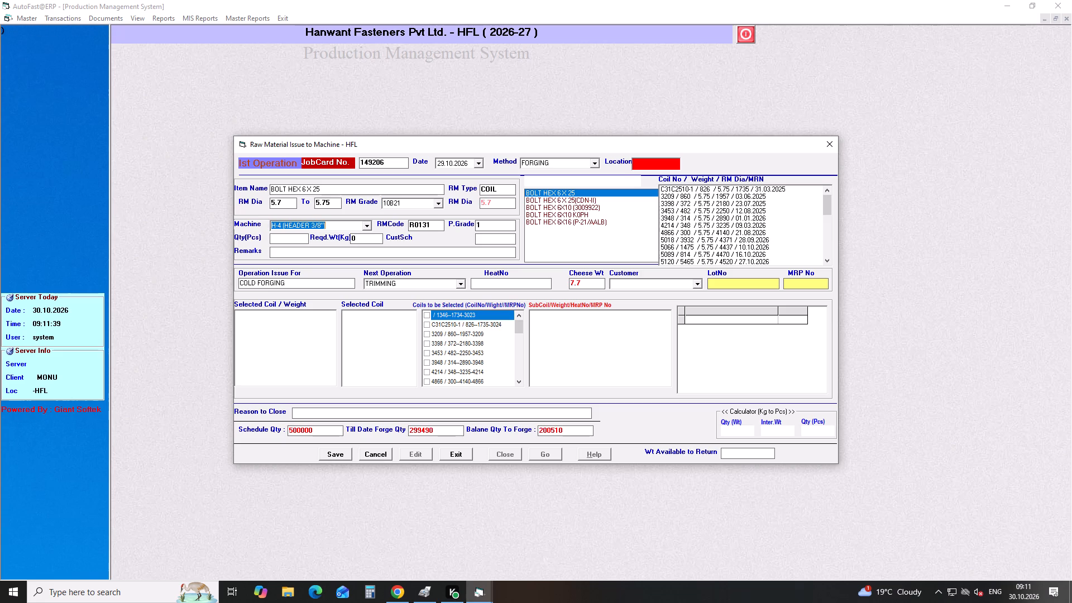
key(Return)
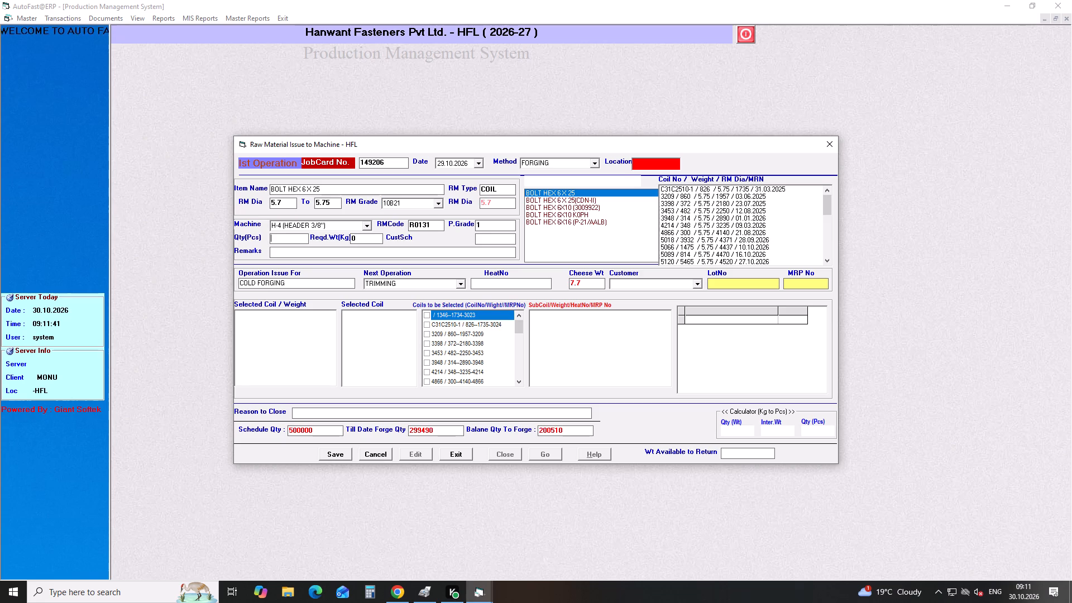
Enter a quantity of 32500 pieces for BOLT HEX 6 X 25 and accept TRIMMING as the next operation.
text(32500)
key(Return)
key(Return)
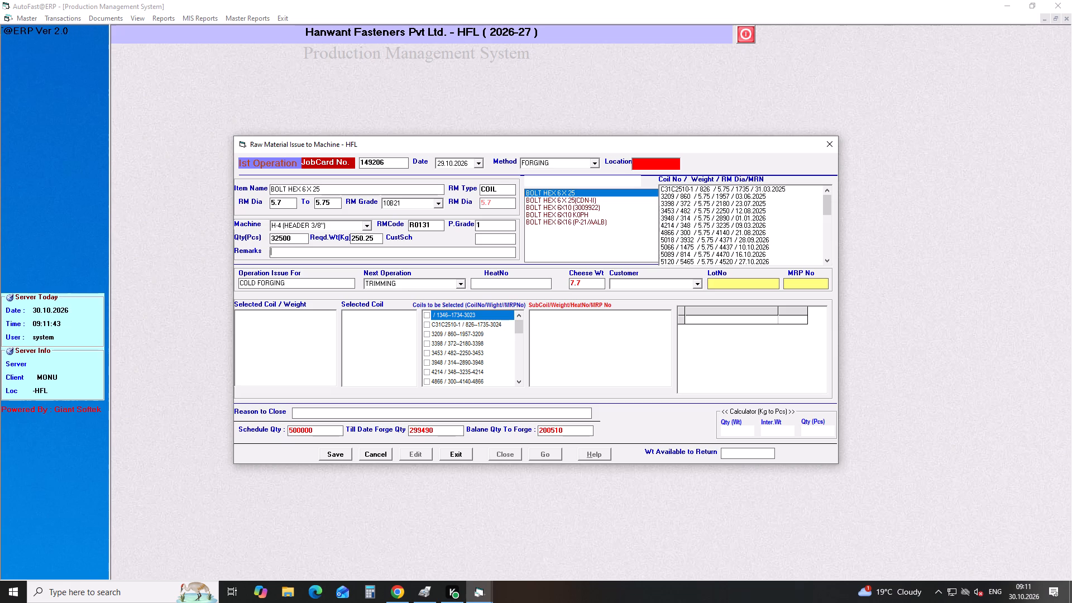
key(Return)
key(Return)
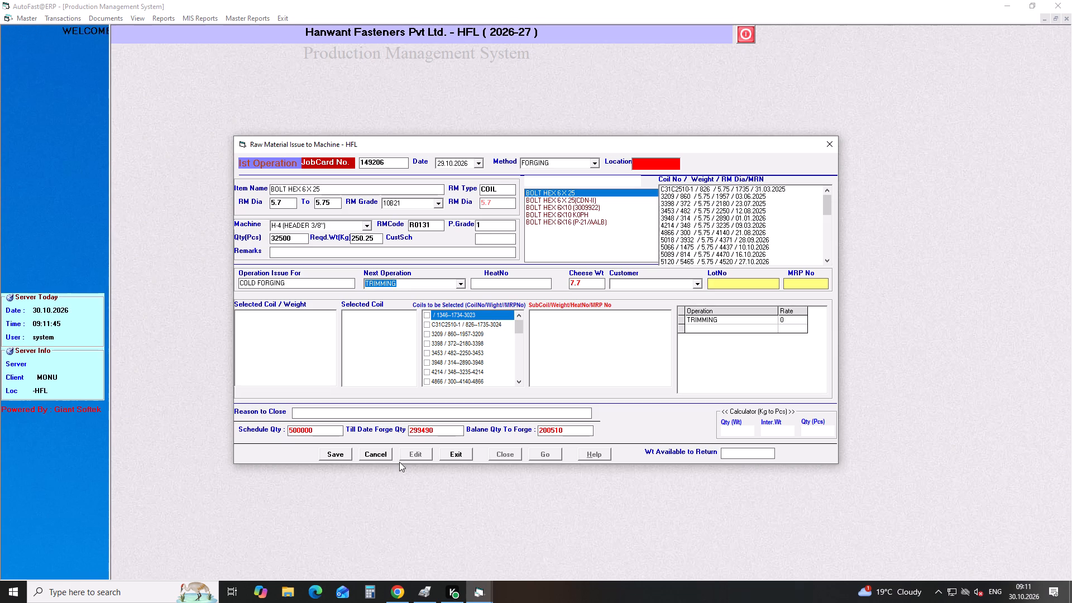
Select the 93.77 kg return coil 5066 and its sub-coil 5066-7R for the job card.
drag(522, 326, 520, 350)
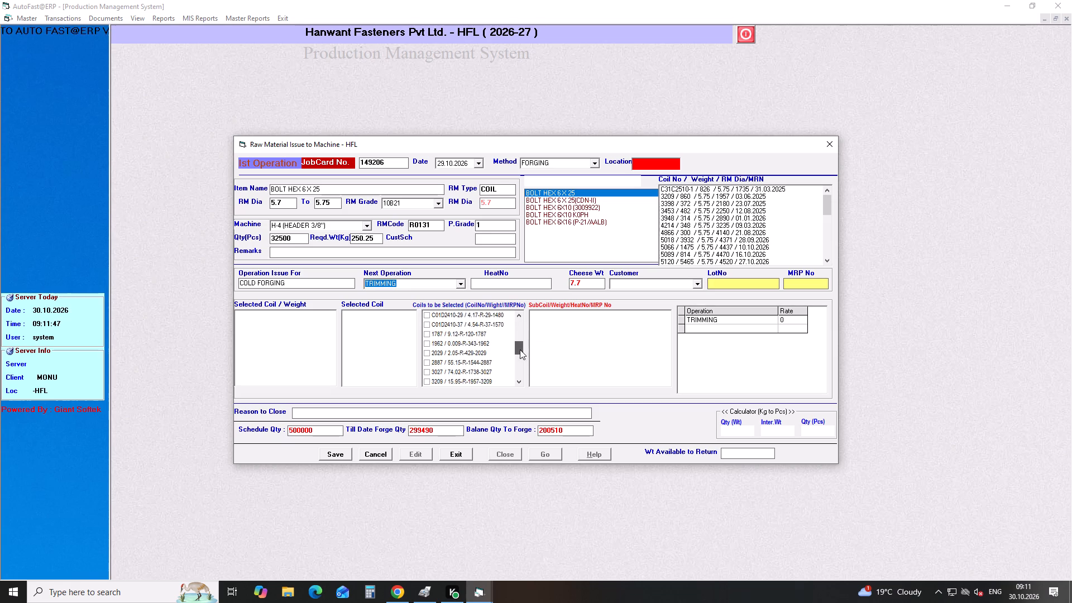
drag(520, 350, 516, 386)
click(424, 376)
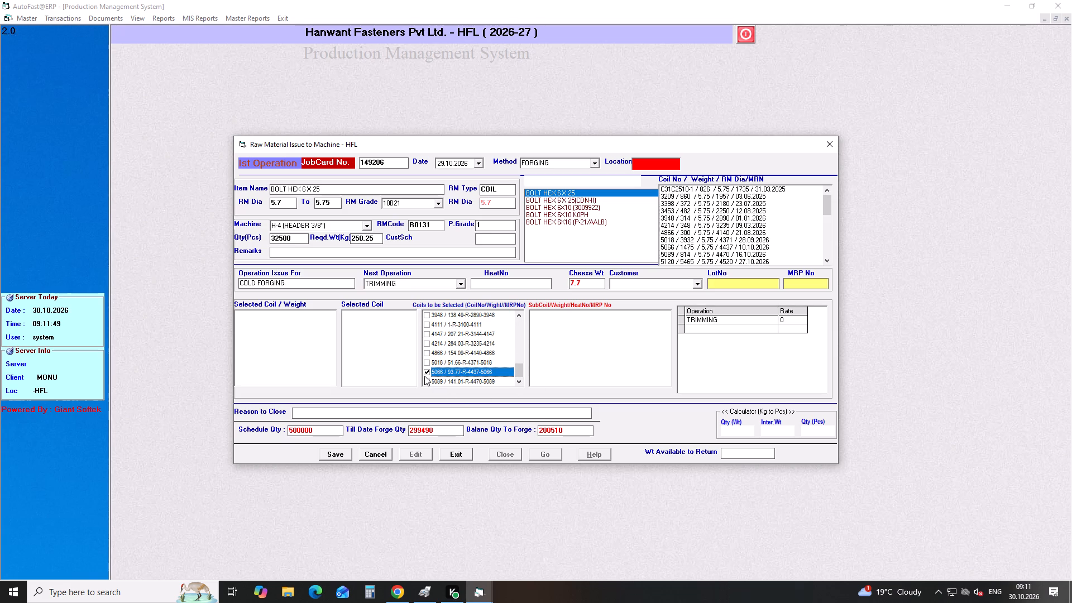
click(532, 316)
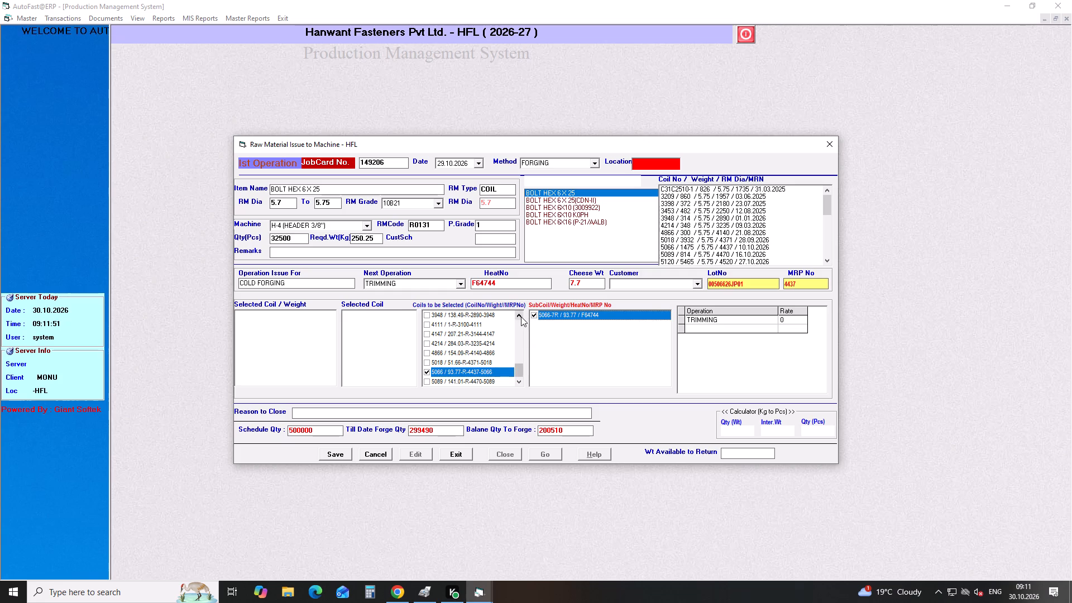
Add sub-coil 5066-8 from the 1475 kg coil 5066 and save the BOLT HEX 6 X 25 job card.
click(520, 317)
click(520, 317)
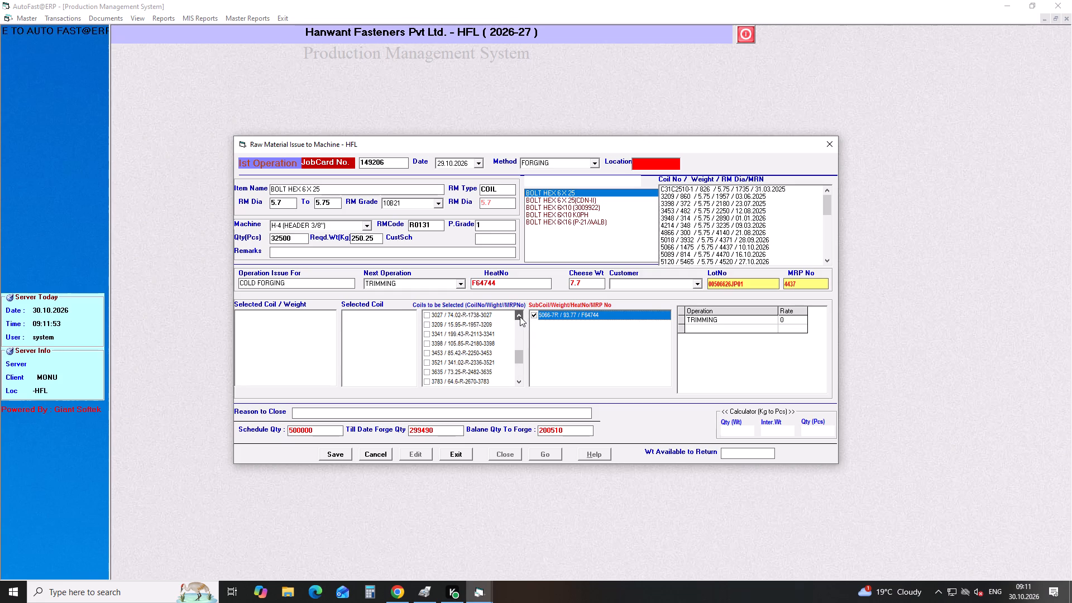
click(520, 317)
triple_click(520, 317)
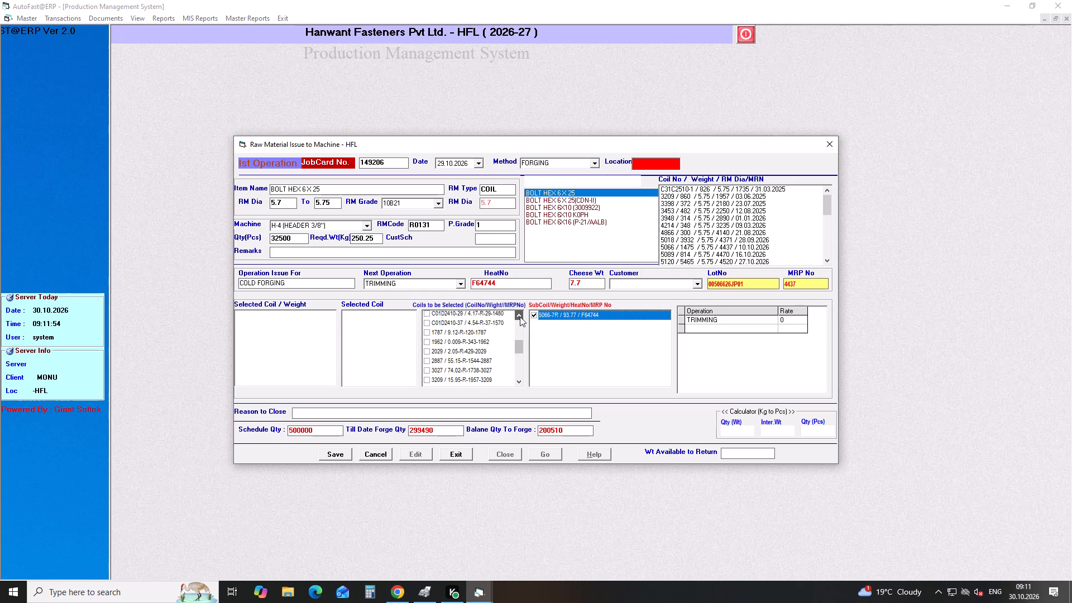
double_click(520, 317)
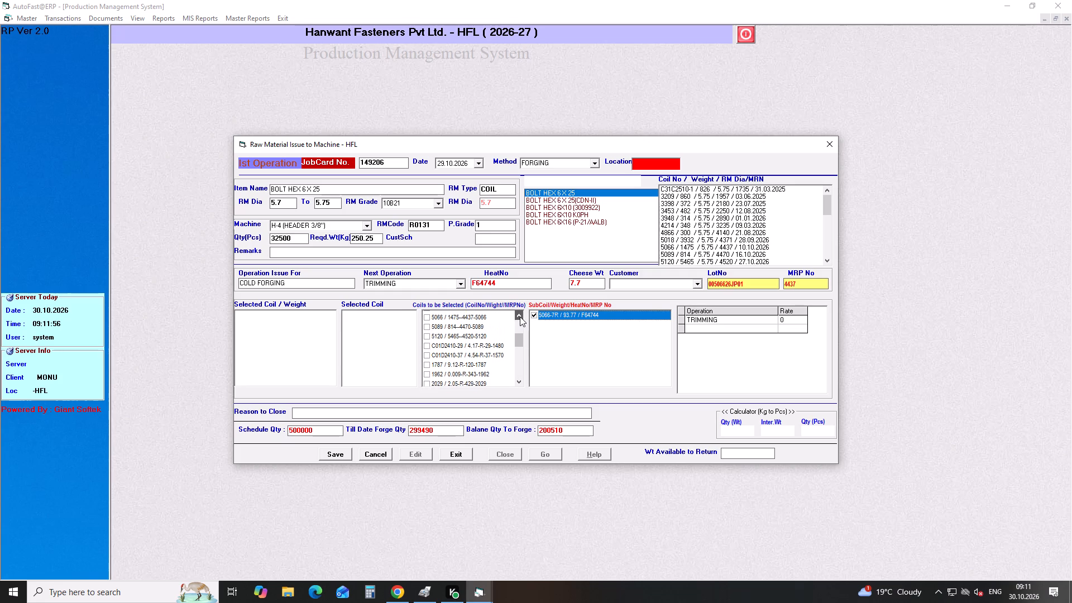
click(427, 322)
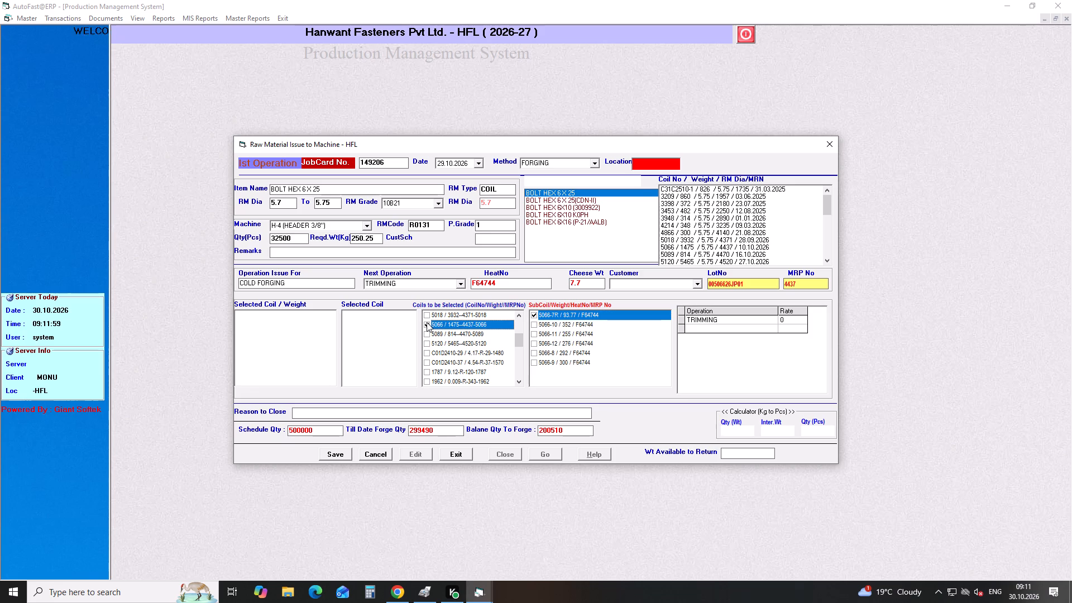
click(532, 354)
click(329, 453)
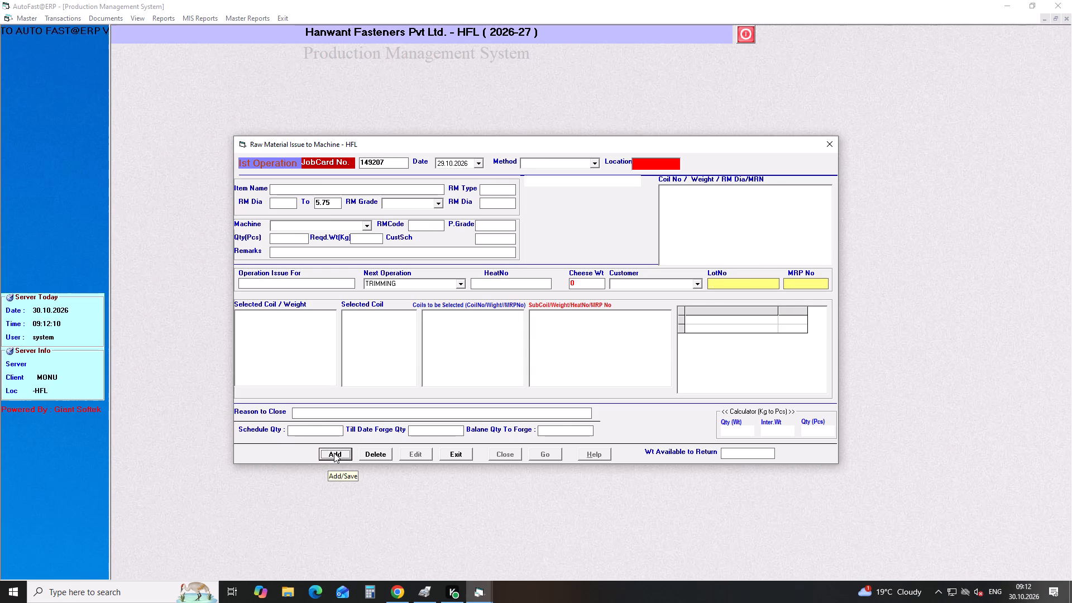
Start another job card dated 29.10.2026 with the method FORGING.
key(Return)
key(Return)
key(Return)
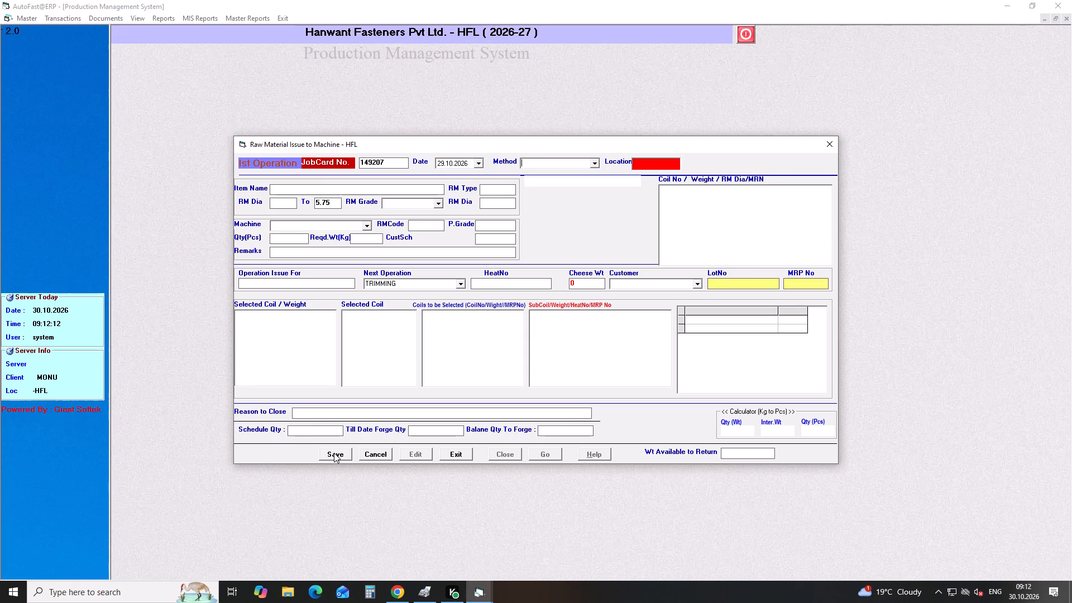
key(Down)
key(Return)
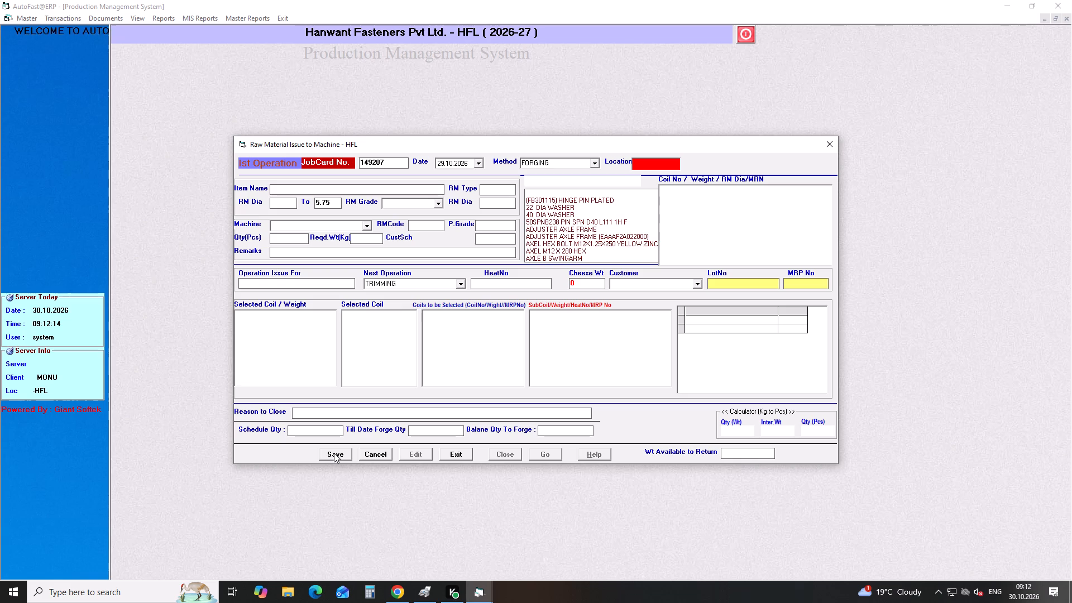
Search the items for "BOLT HEX 6" and choose BOLT HEX 6X16 (P-21/AALB) for the job card.
text(BOLT HEX 6)
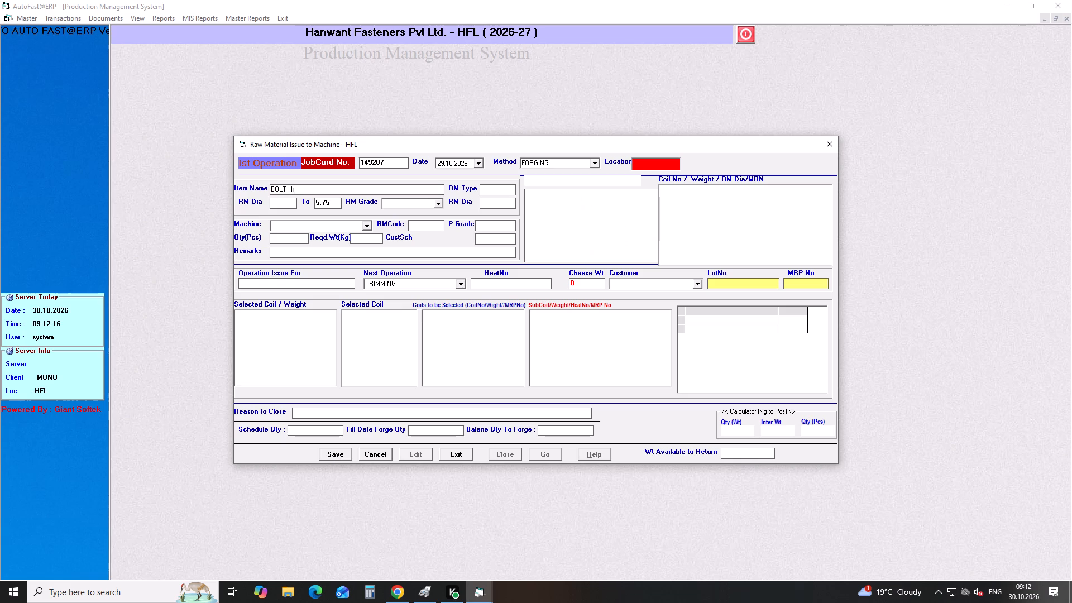
key(Down)
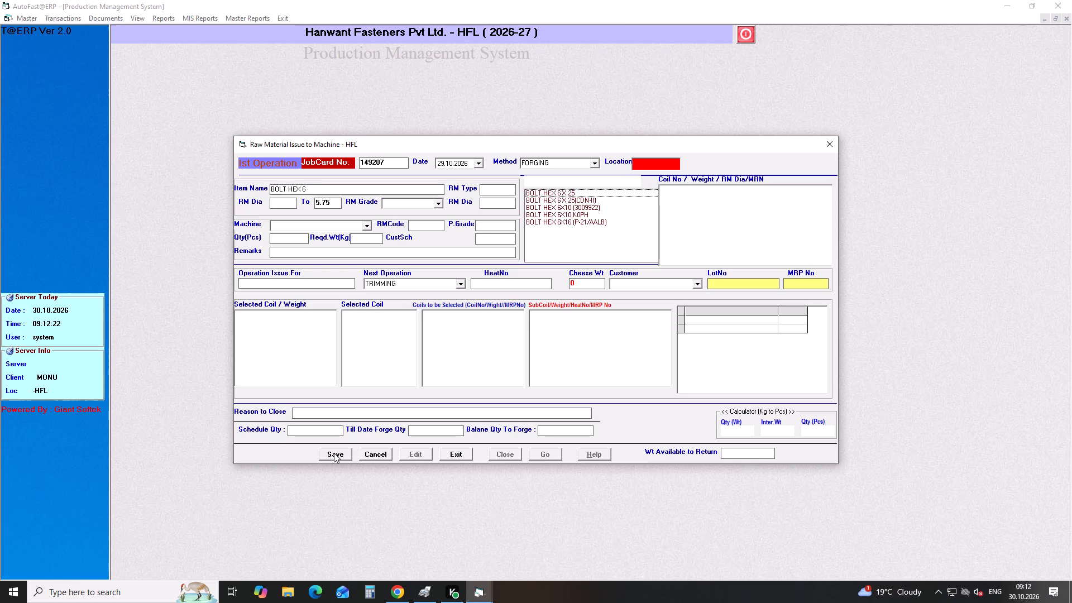
key(Down)
key(Down)
key(Down)
key(Down)
key(Down)
key(Return)
key(Return)
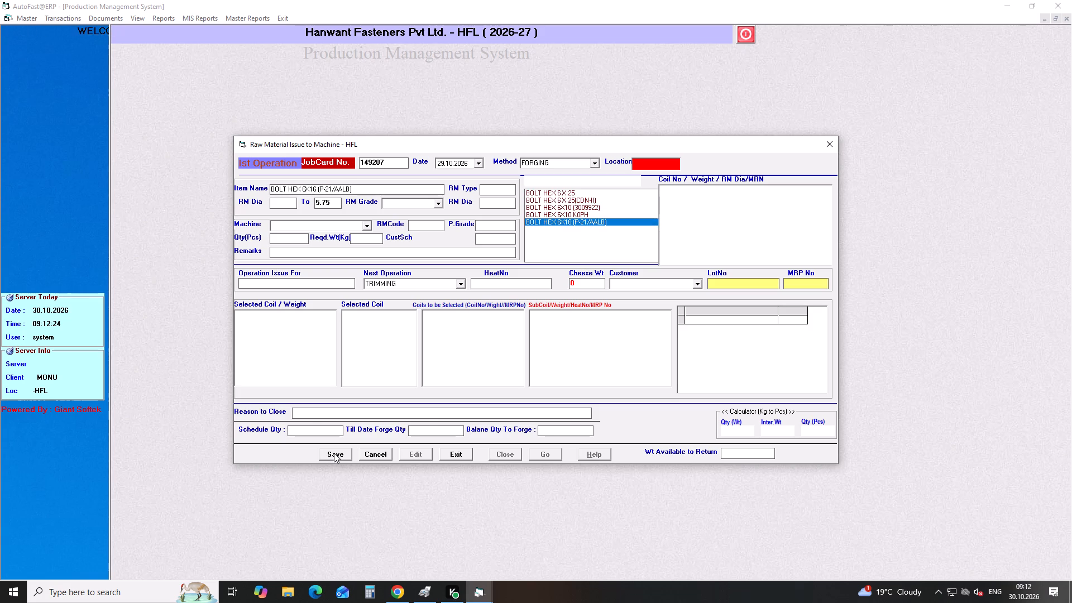
key(Return)
Set the RM grade to 10B21 and the machine to H-5 (HEADER 1/4").
key(Down)
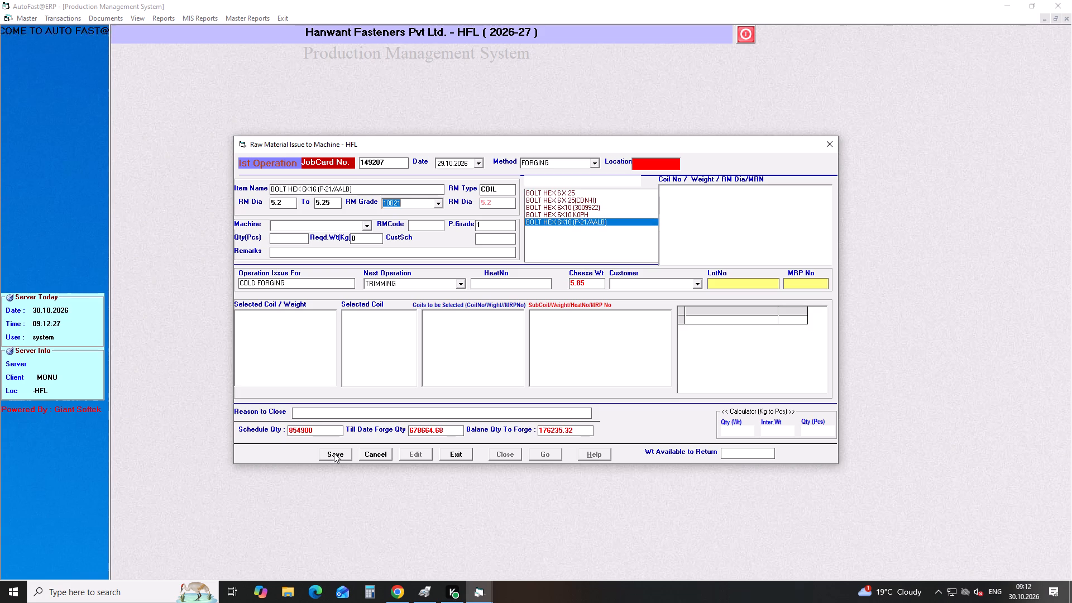
key(Return)
key(Return)
key(Down)
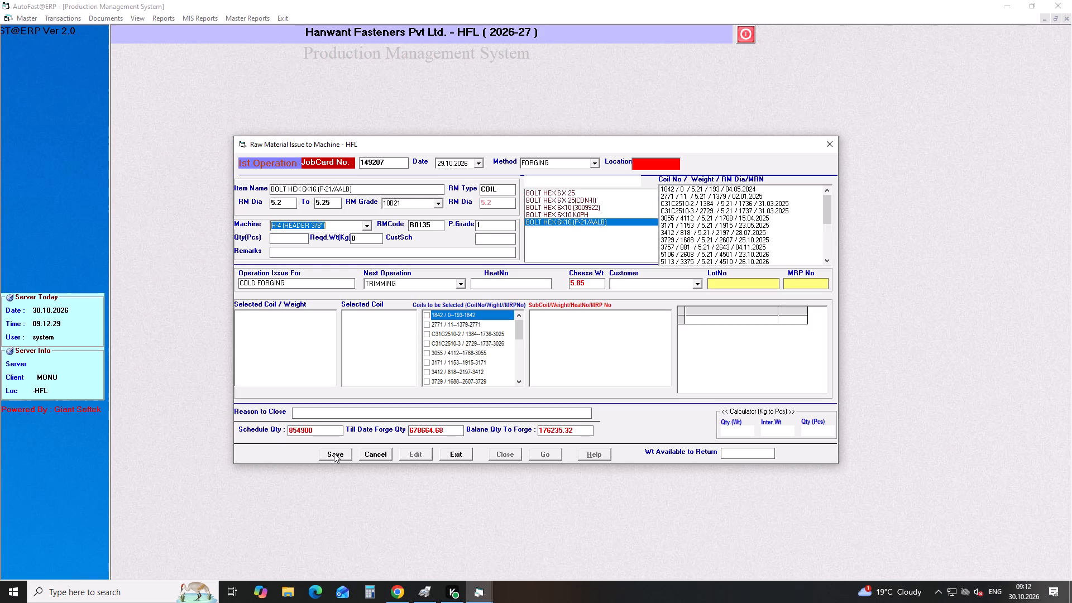
key(Down)
key(Return)
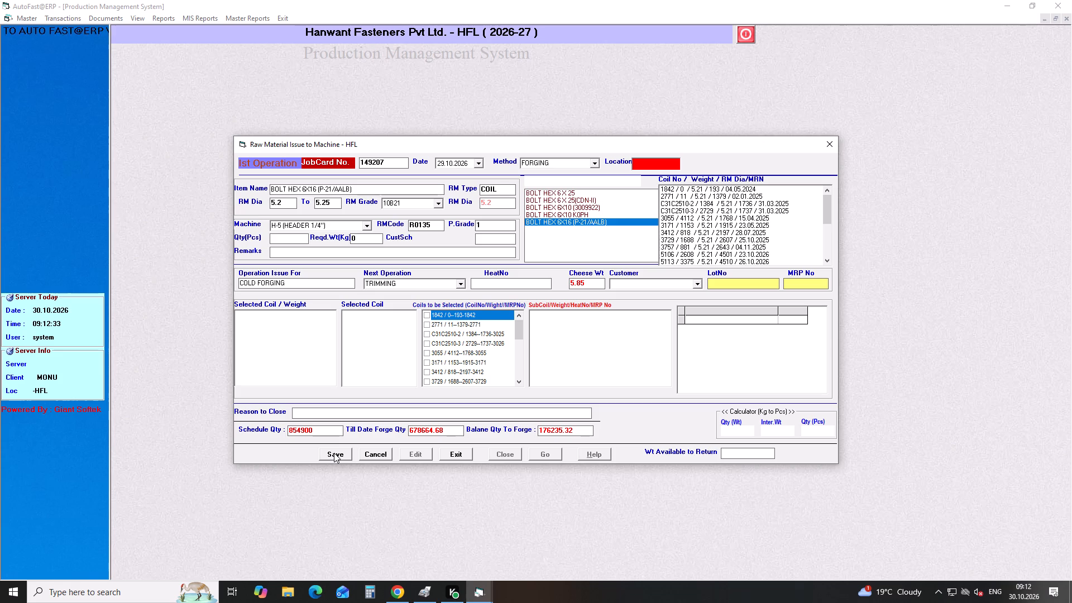
Enter a quantity of 26760 pieces for BOLT HEX 6X16 and accept TRIMMING as the next operation.
text(26760)
key(Return)
key(Return)
key(Return)
key(Return)
key(Return)
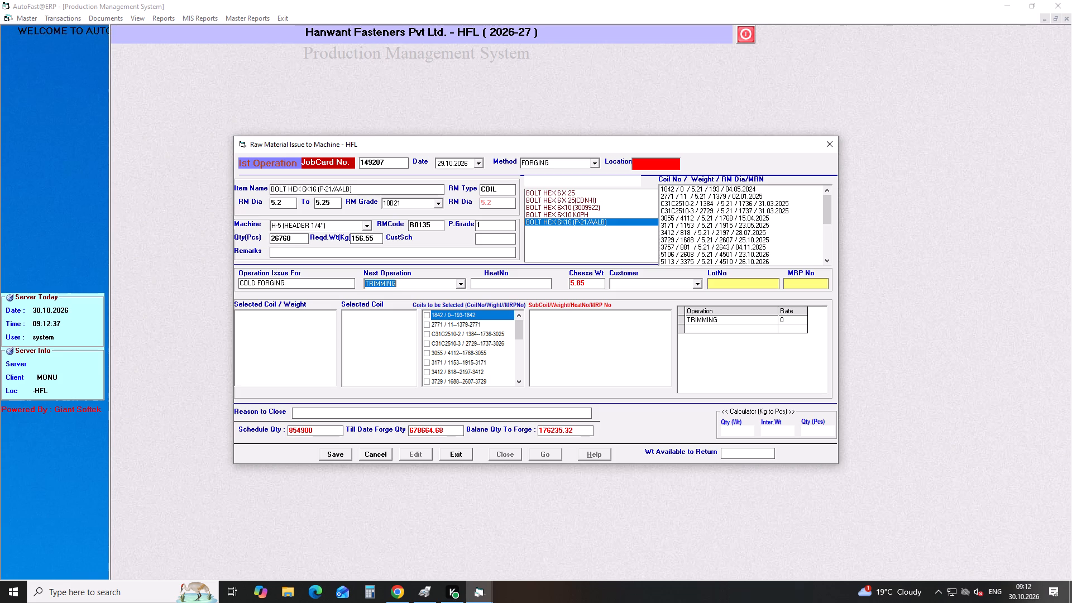
key(Return)
key(Return)
key(Return)
key(Return)
key(Return)
key(Return)
key(Return)
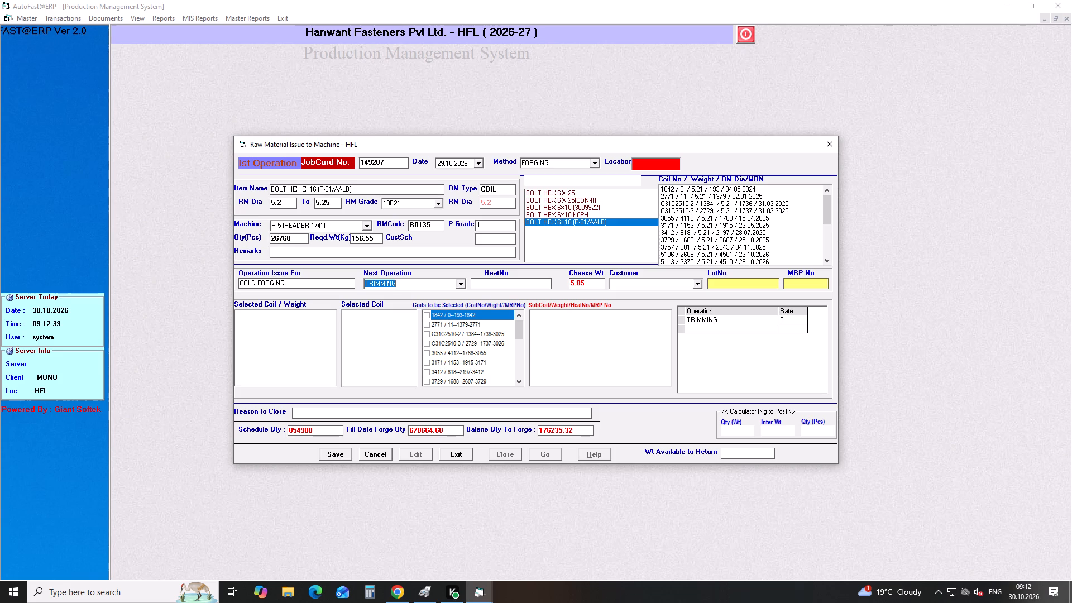
Assign coil 5106 with sub-coil 5106-3R to the BOLT HEX 6X16 job card and save the card.
click(519, 383)
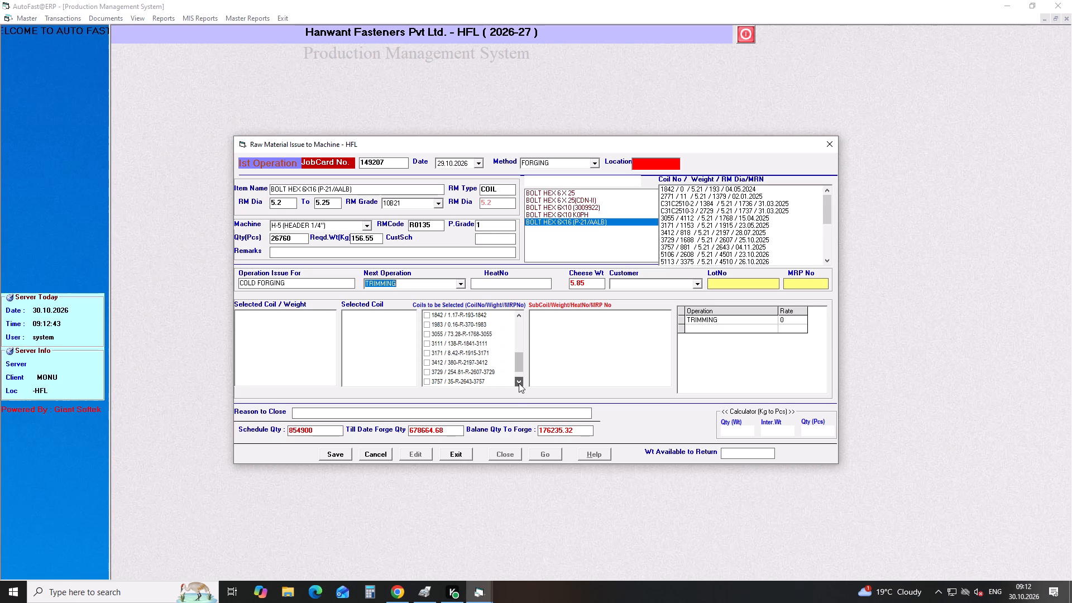
click(424, 383)
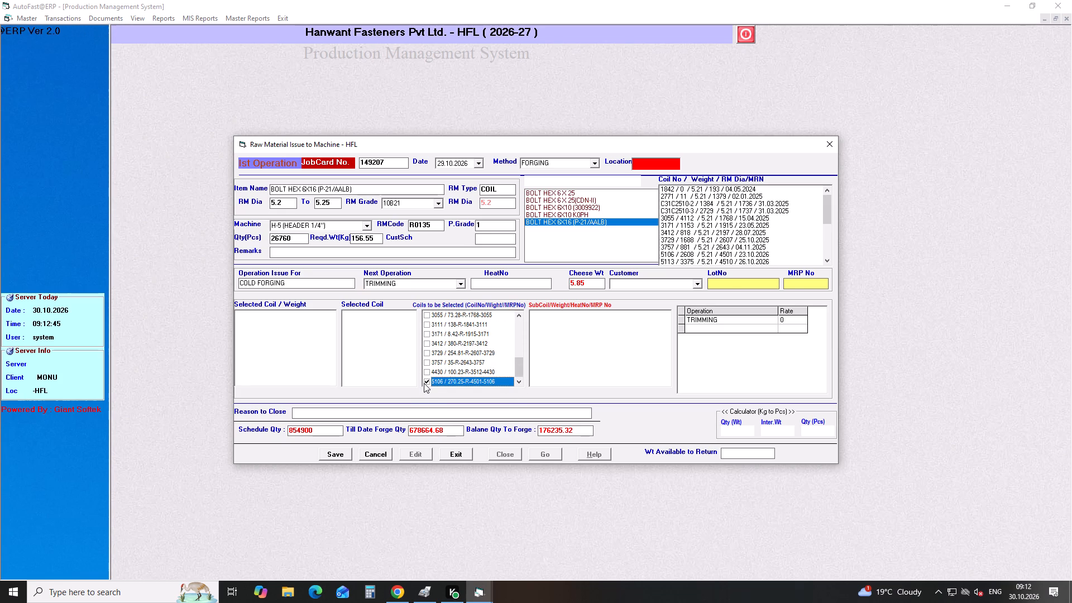
click(535, 317)
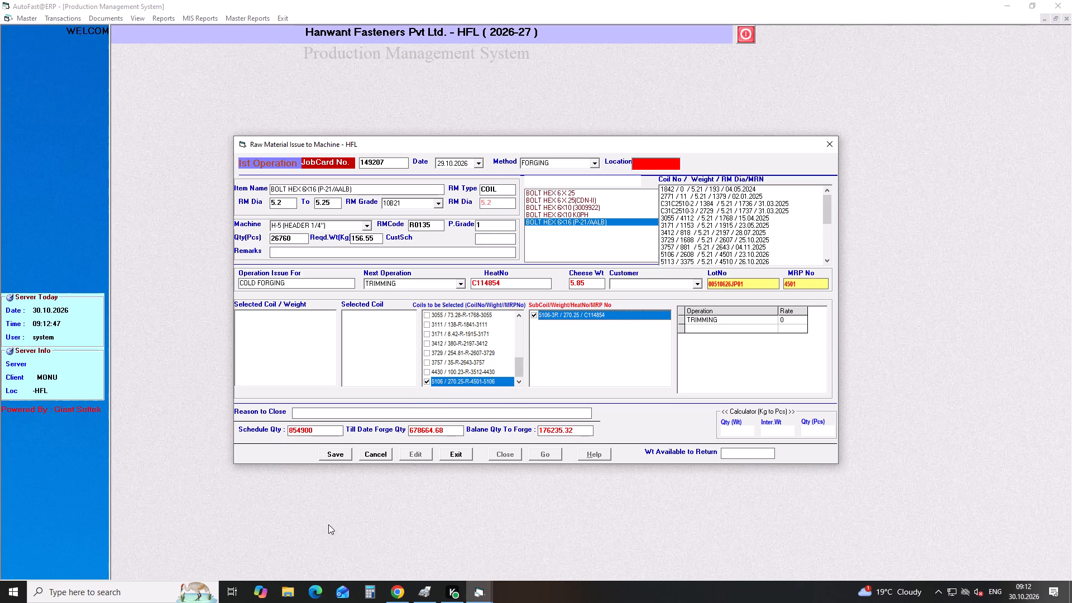
click(341, 453)
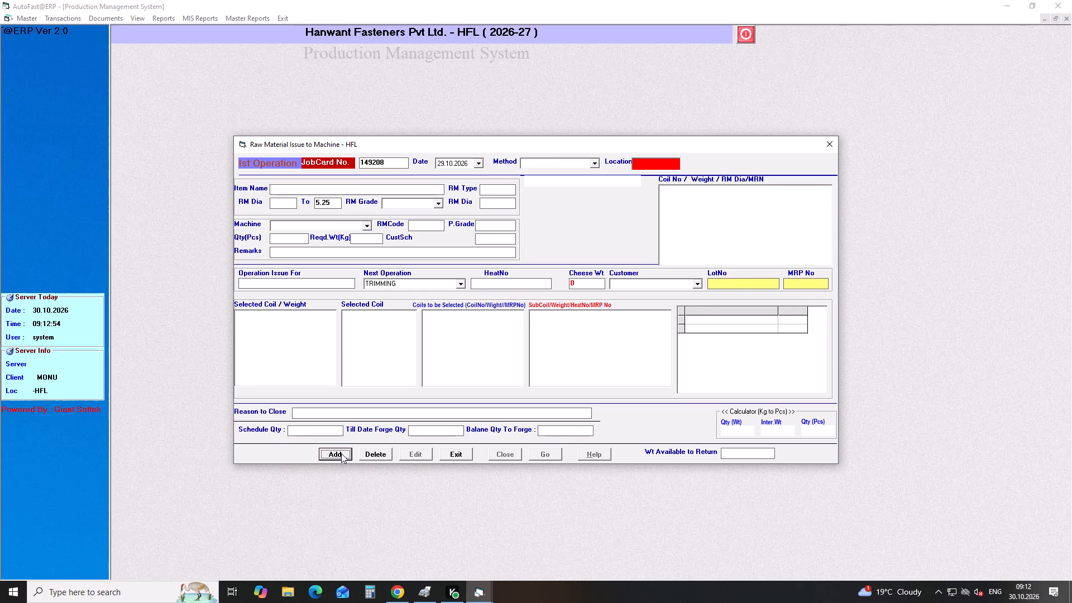
Start another job card dated 29.10.2026 with the method FORGING.
key(Return)
key(Return)
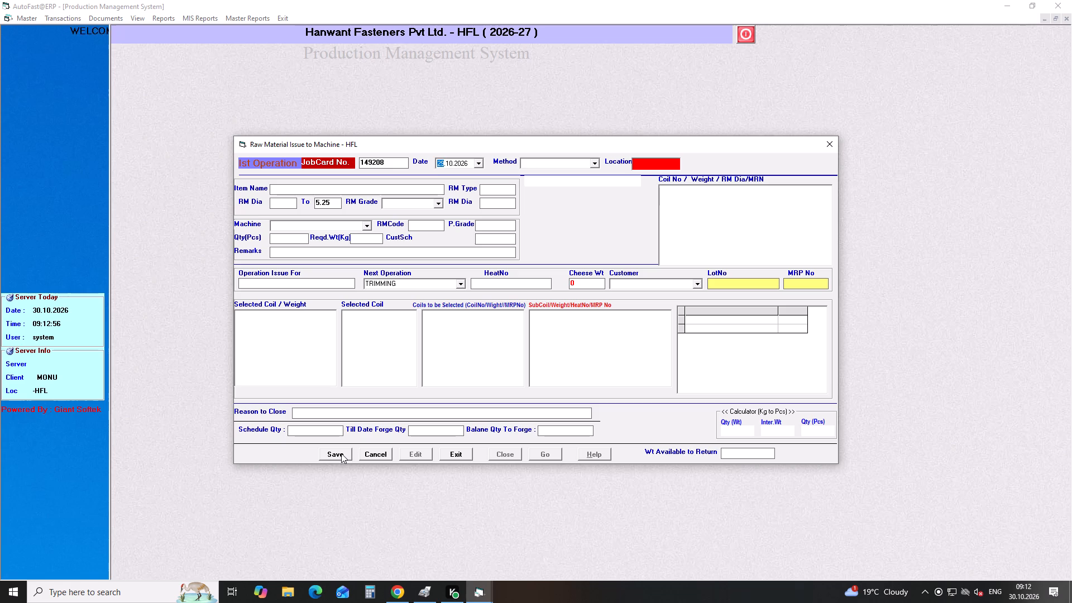
key(Return)
key(Down)
key(Return)
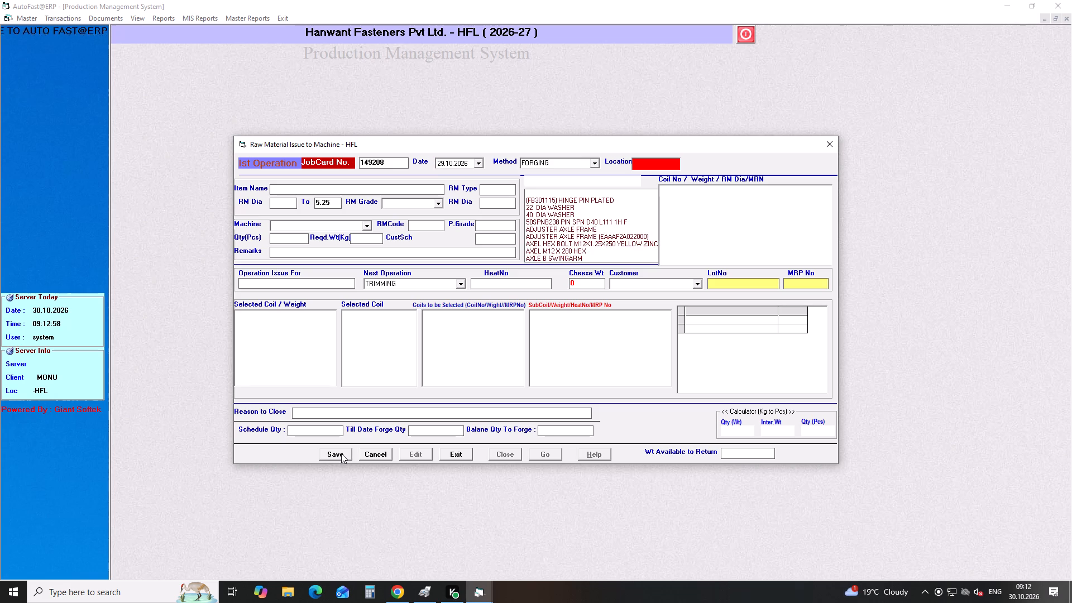
Search the items for "BOLT FLANGE 6" and choose BOLT FLANGE 6X8MM for the job card.
text(BOLT FLANGE)
key(space)
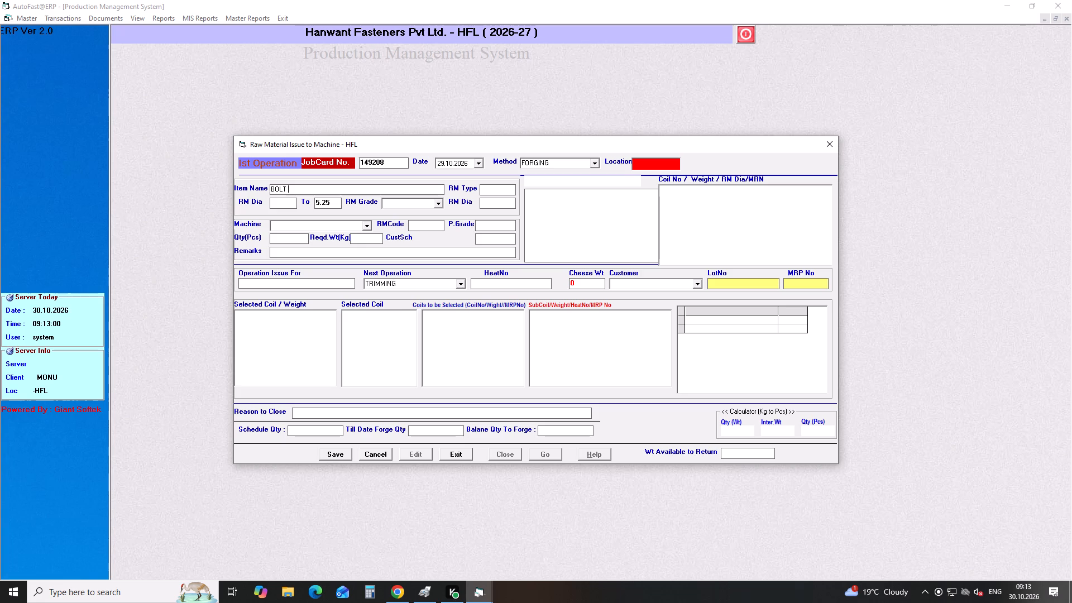
key(6)
key(Down)
key(Down)
key(Down)
key(Return)
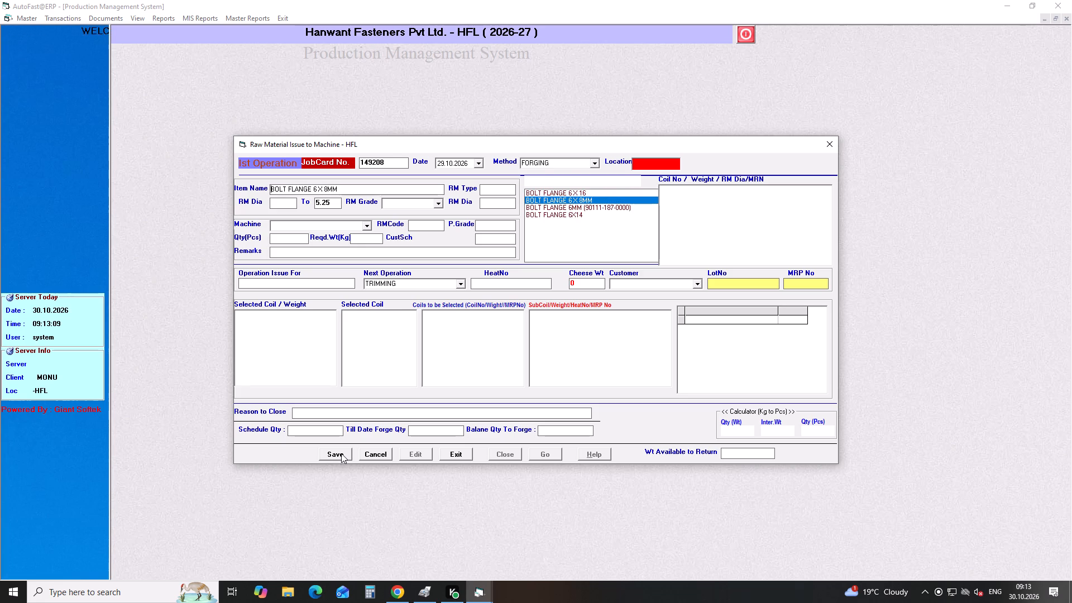
key(Return)
key(Down)
key(Return)
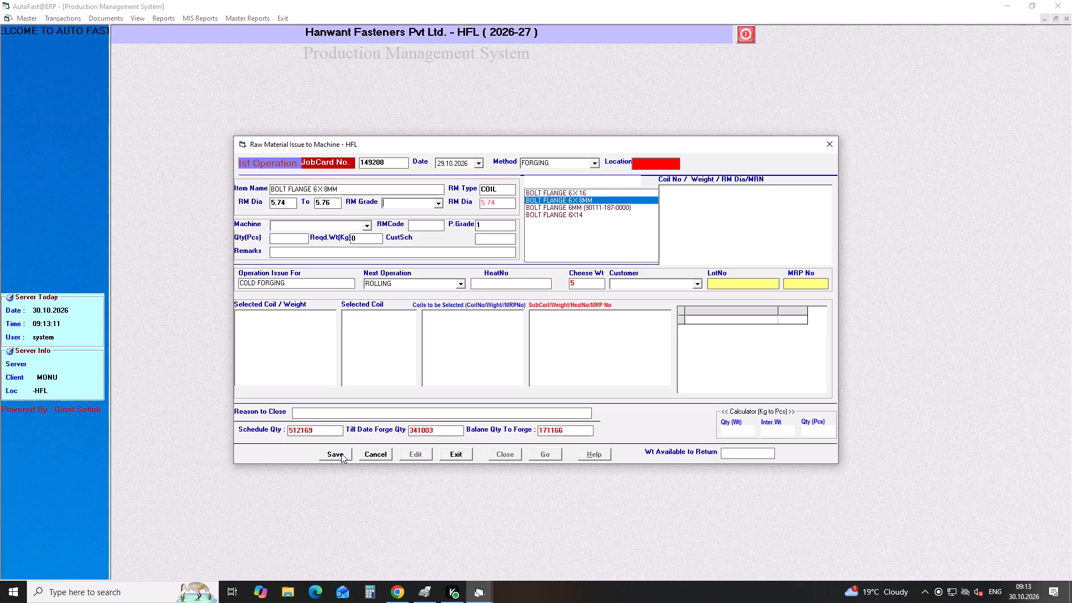
Set the RM grade to 10B21 and the machine to H-6 (HEADER 1/4").
key(Down)
key(Return)
key(Return)
key(Down)
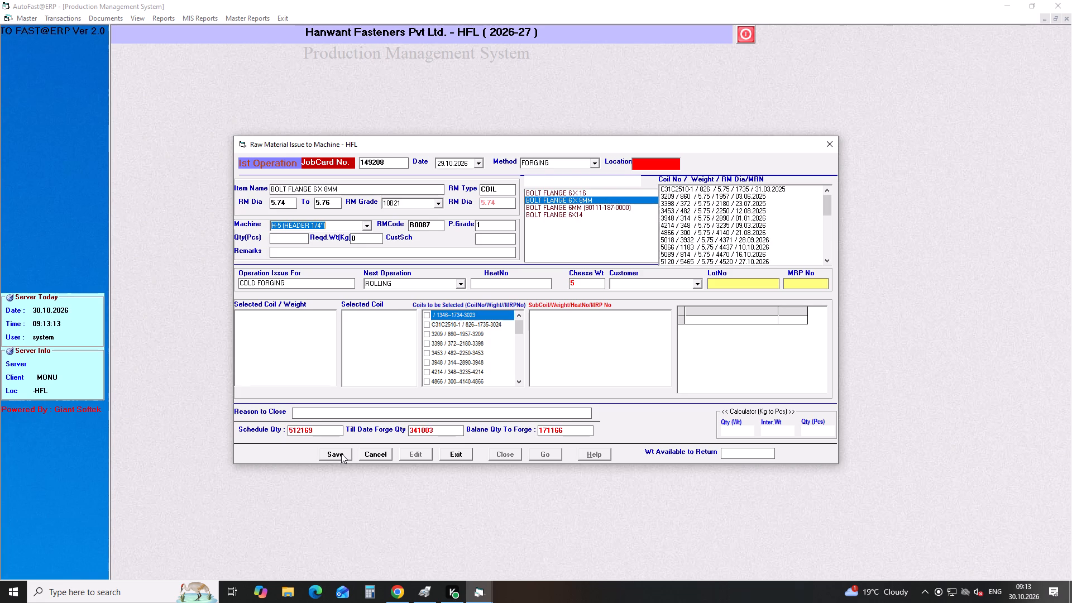
key(Down)
key(Return)
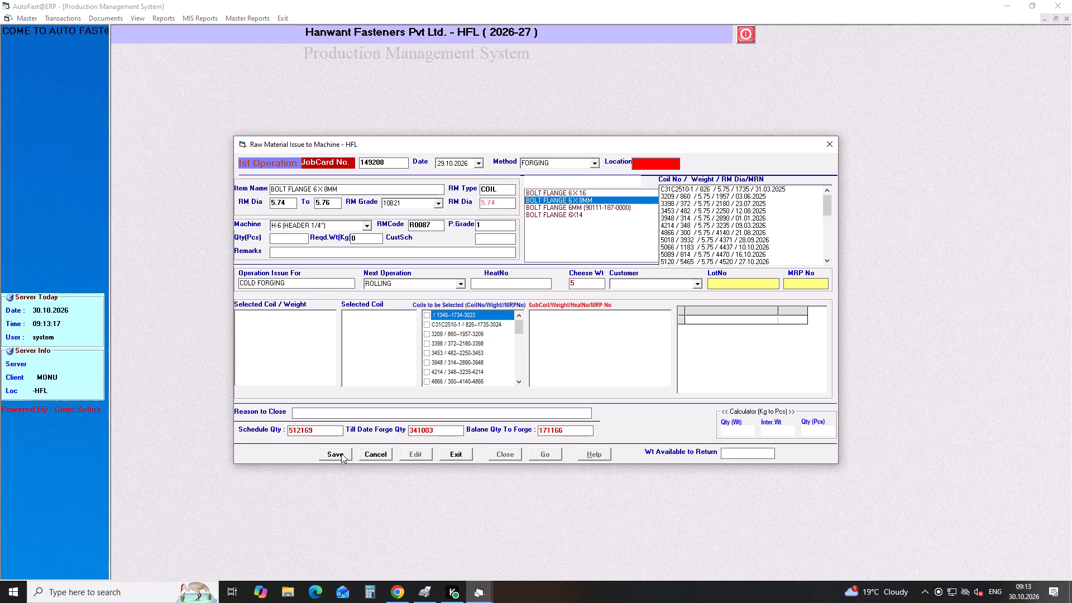
Enter a quantity of 26540 pieces for BOLT FLANGE 6X8MM and accept ROLLING as the next operation.
text(26)
key(4)
key(BackSpace)
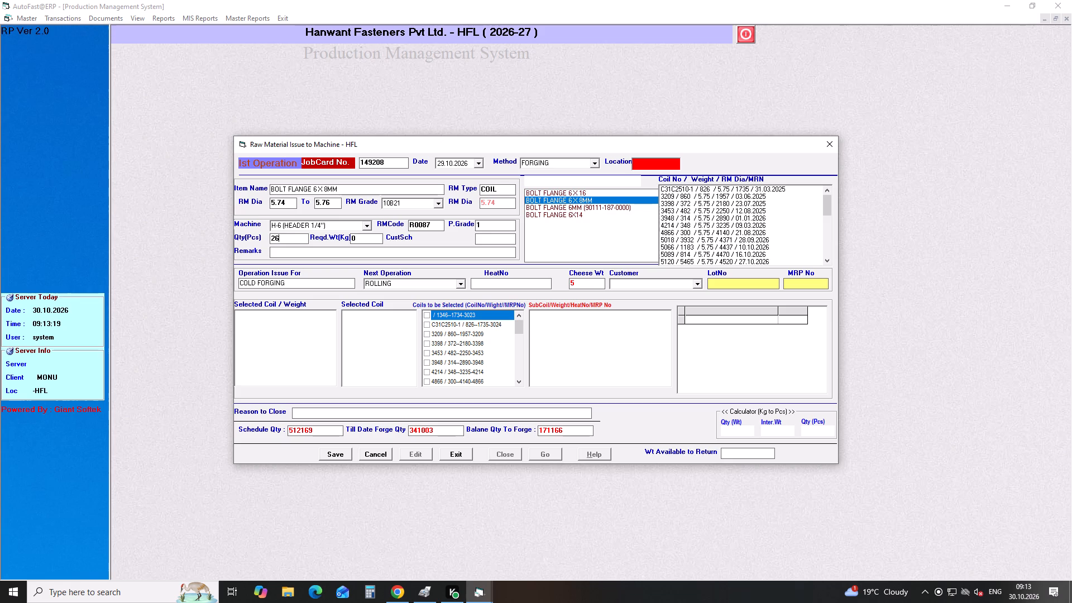
text(540)
key(Return)
key(Return)
key(Return)
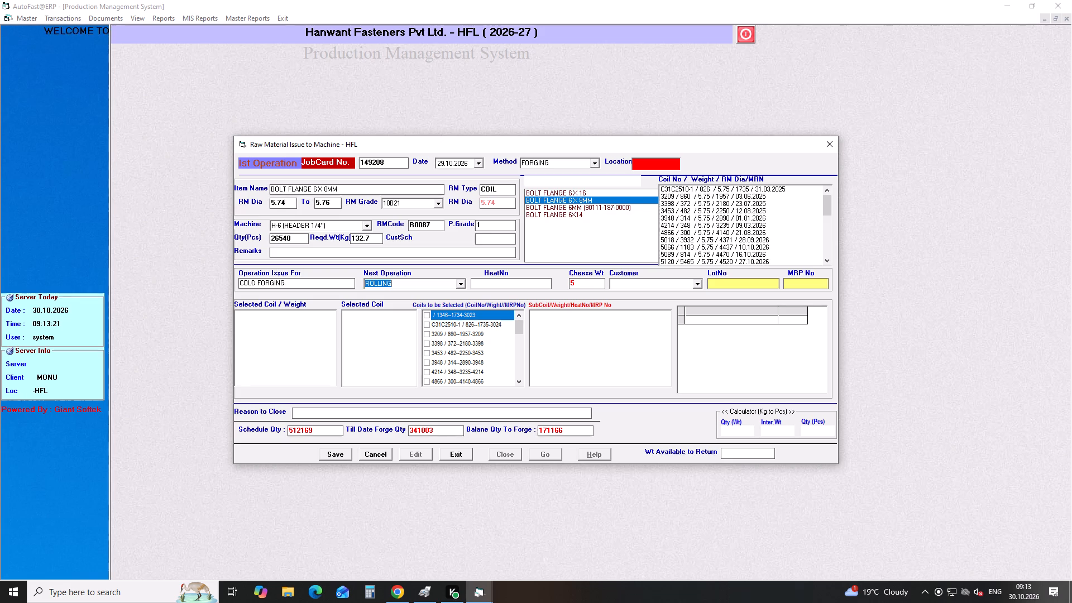
key(Return)
key(Return)
key(Return)
key(Return)
key(Return)
key(Return)
key(Return)
key(Return)
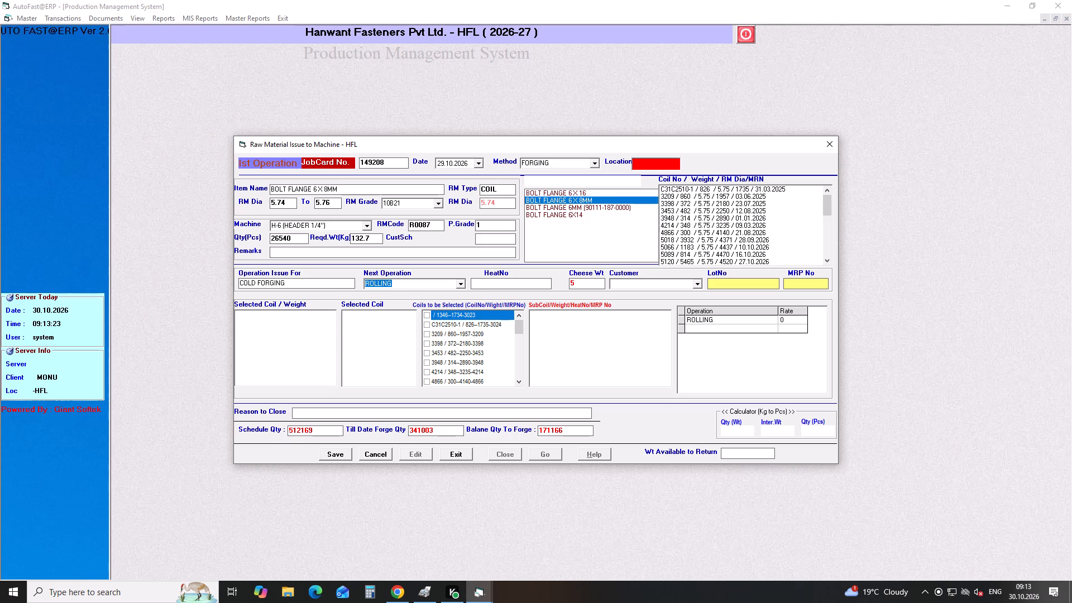
Select the returned coil 5018 / 51.66 and its sub-coil 5018-9RR for the BOLT FLANGE 6X8MM job card.
scroll(341, 453, up, 1)
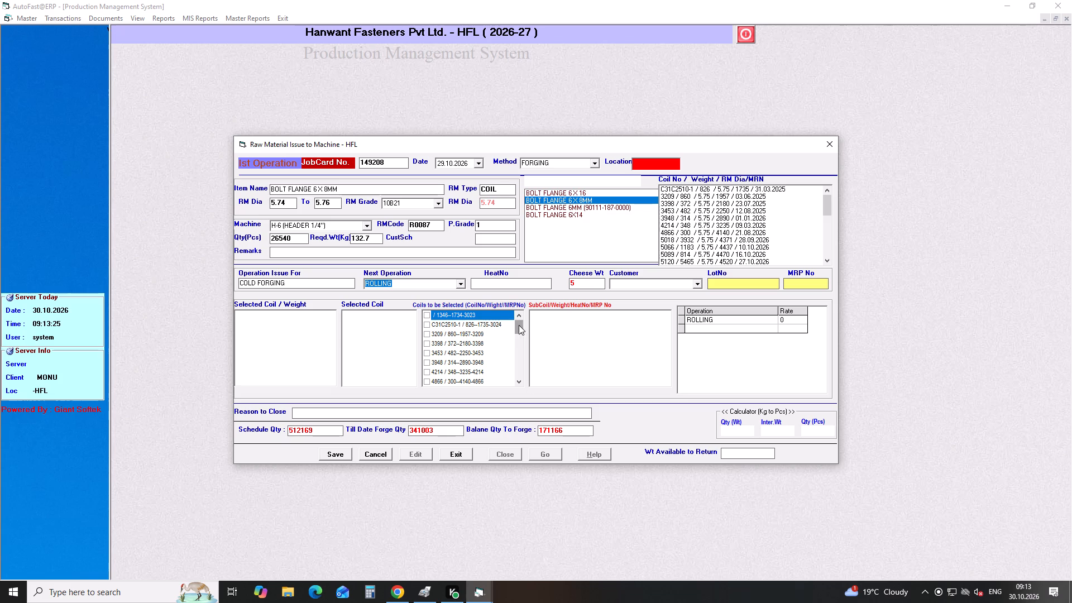
drag(519, 325, 516, 382)
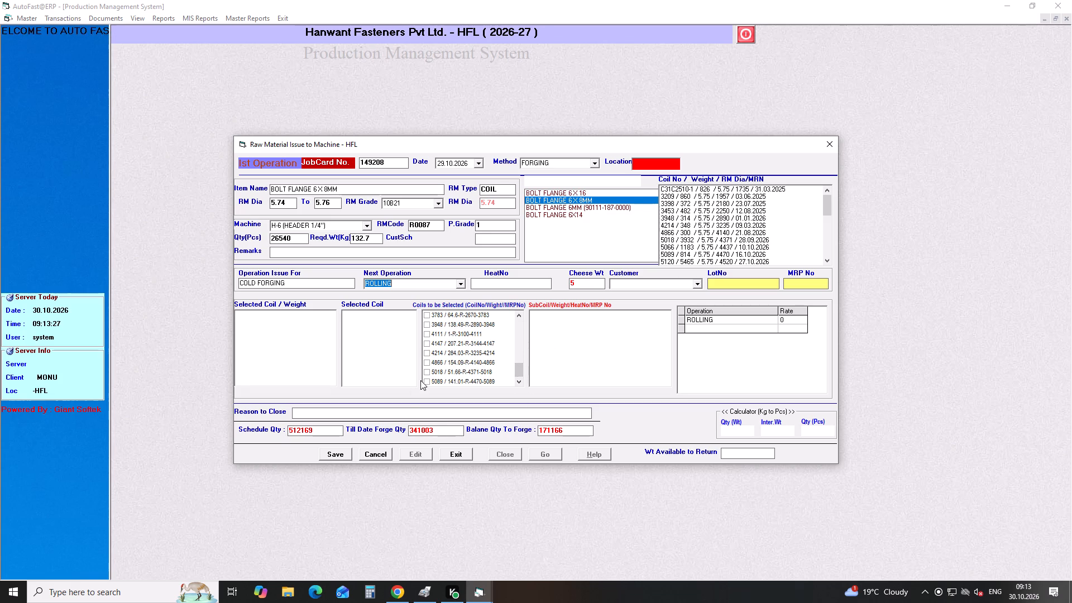
click(422, 371)
click(426, 371)
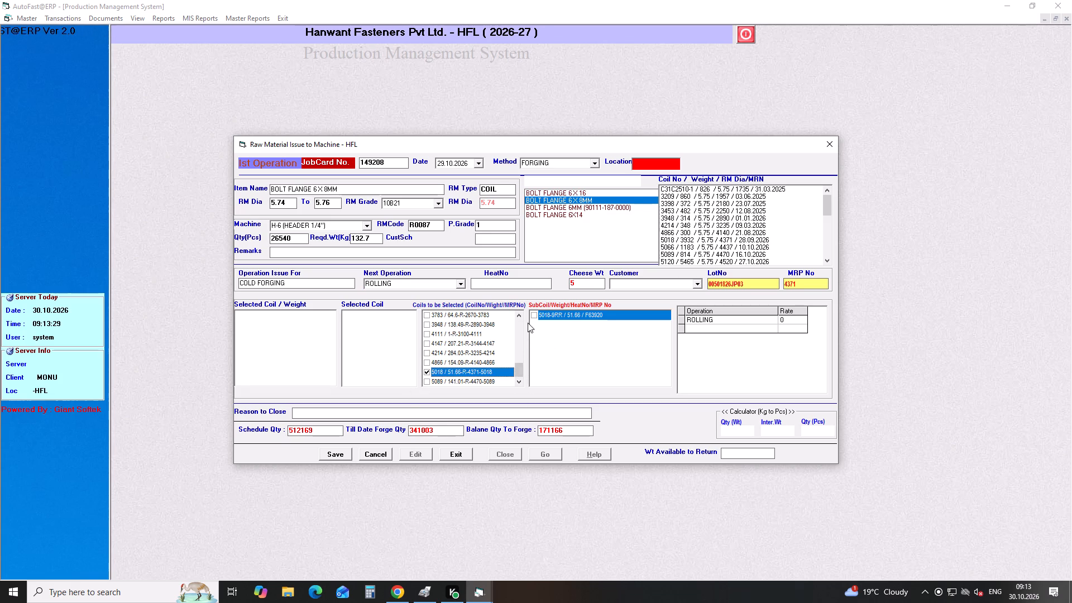
click(532, 317)
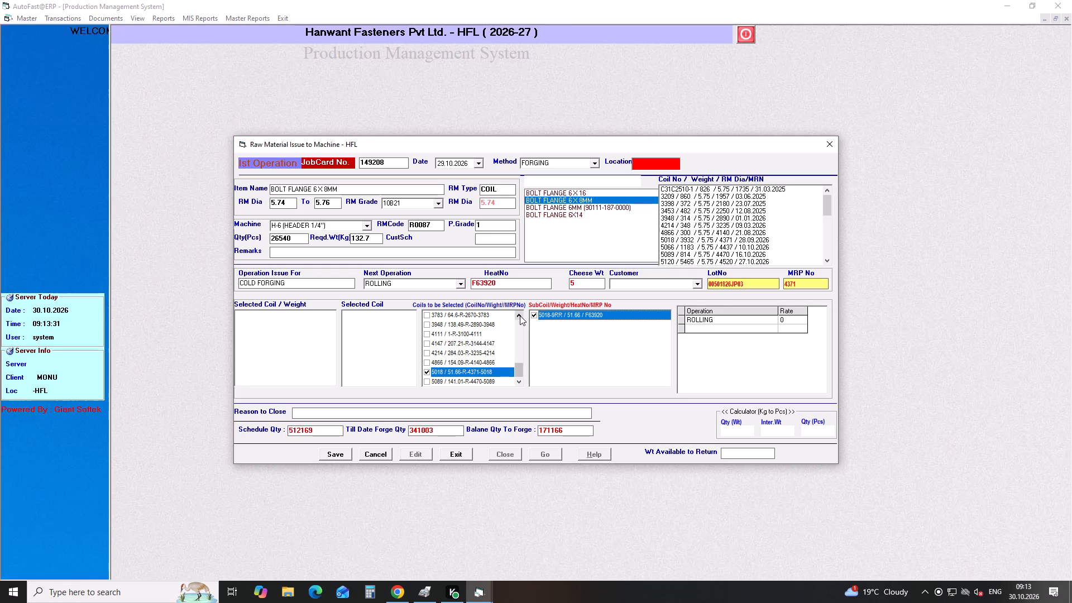
Add sub-coil 5018-10 from the coil entry 5018 / 3932 and save the BOLT FLANGE 6X8MM job card.
click(520, 315)
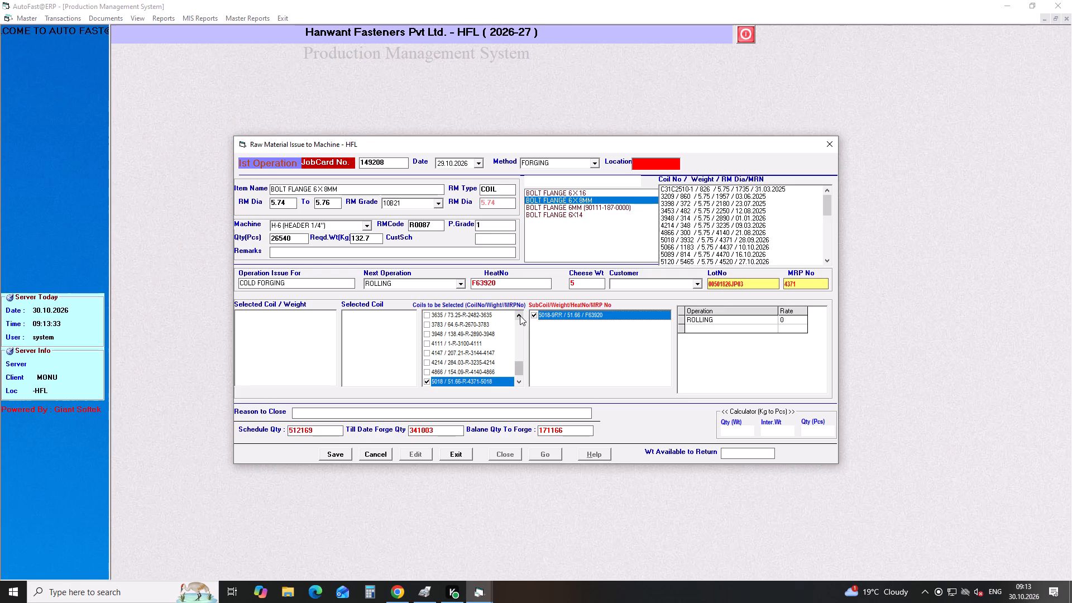
click(520, 315)
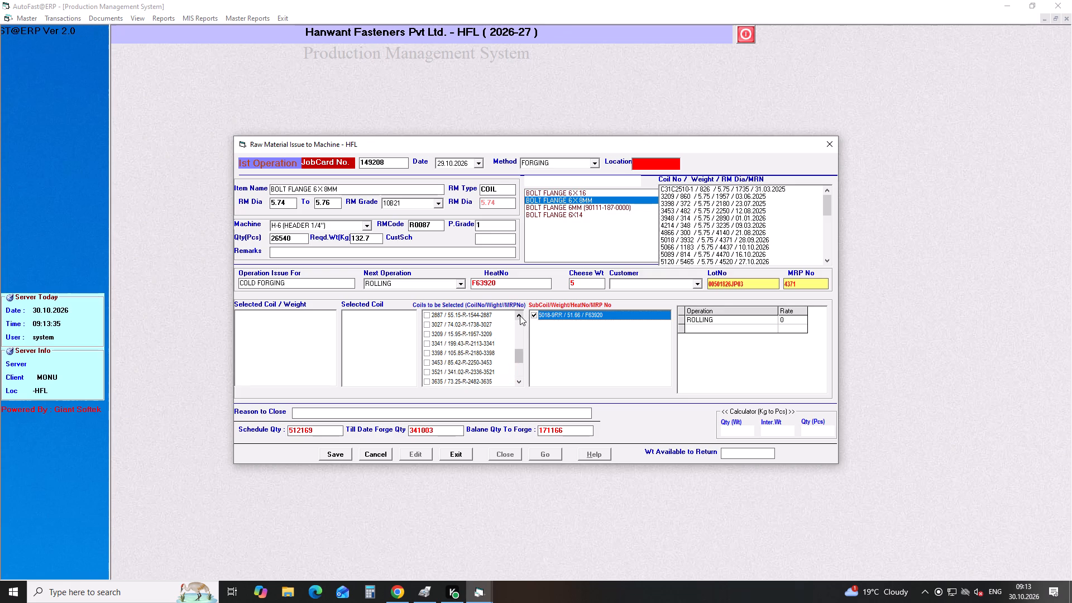
click(520, 315)
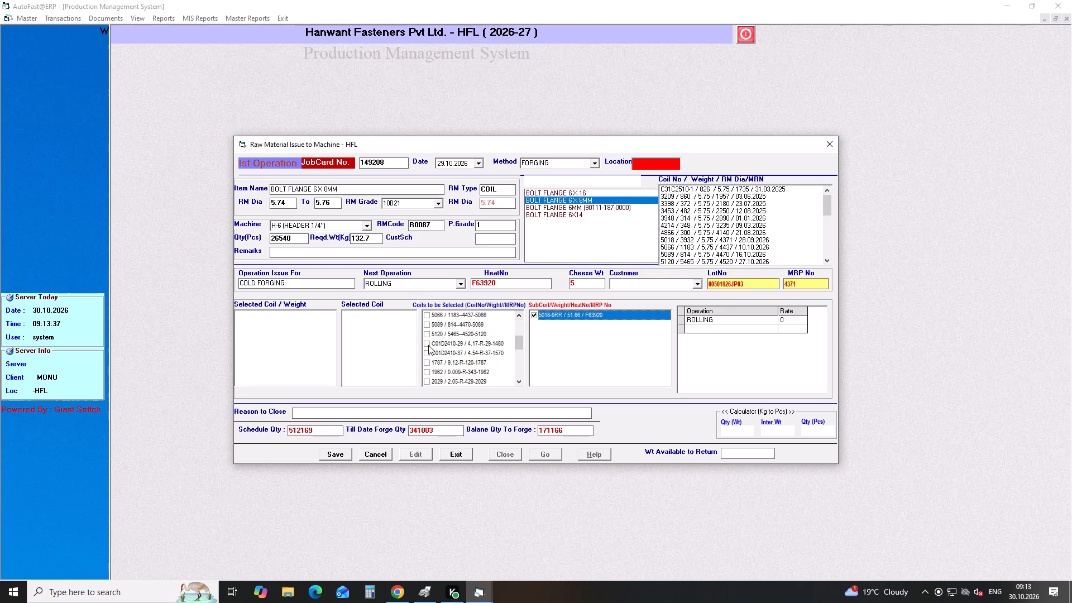
click(519, 317)
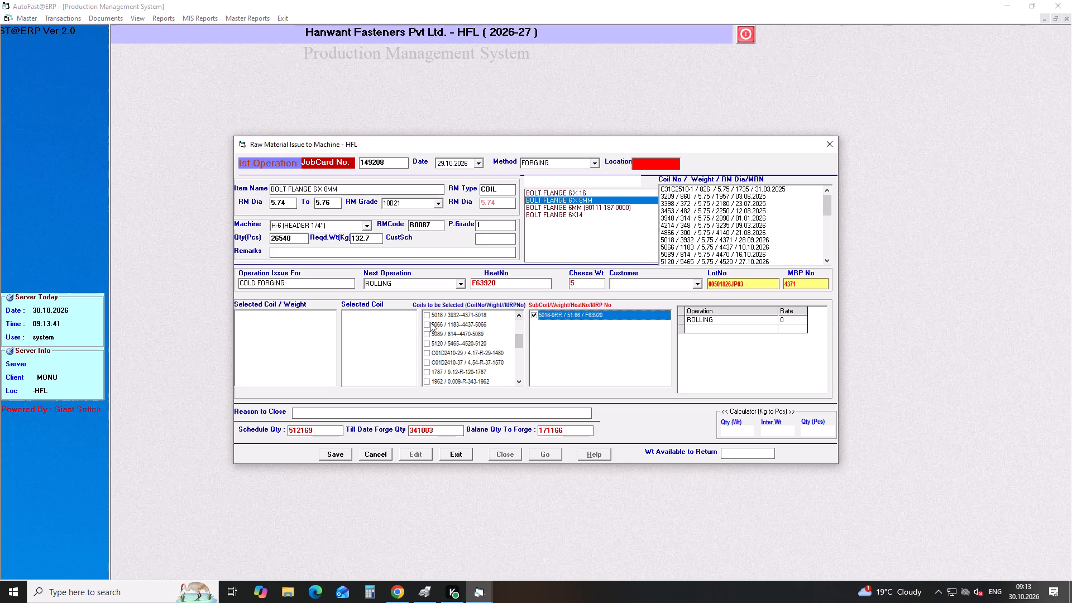
click(428, 316)
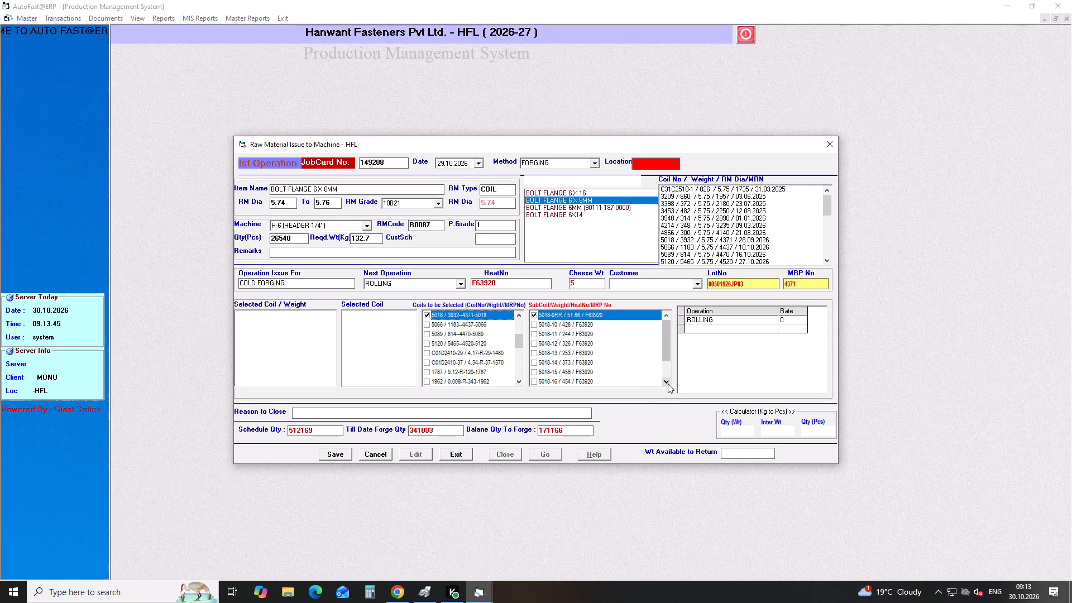
click(533, 325)
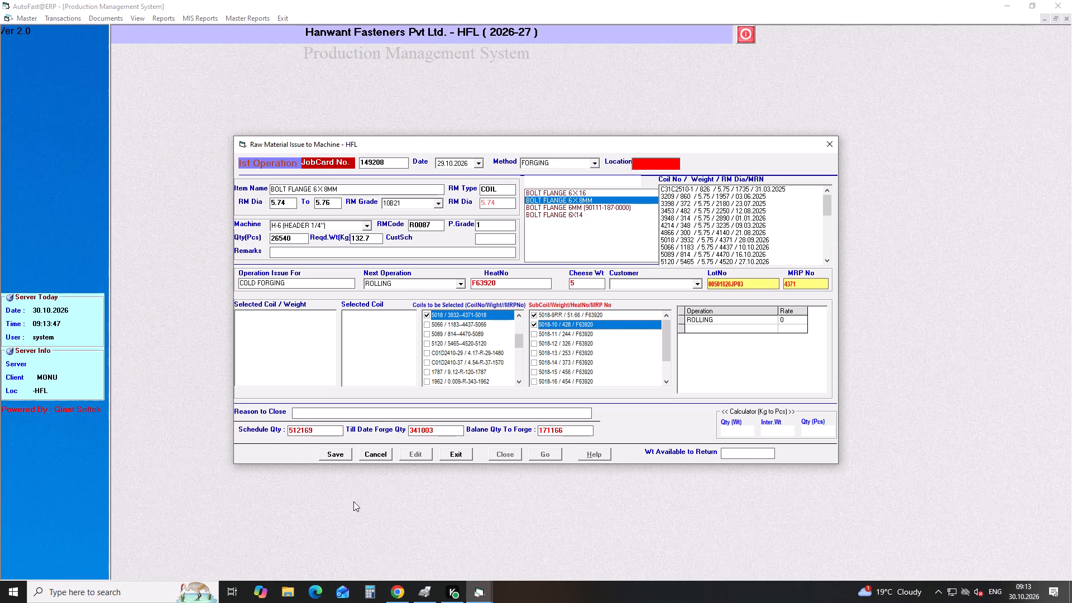
click(339, 451)
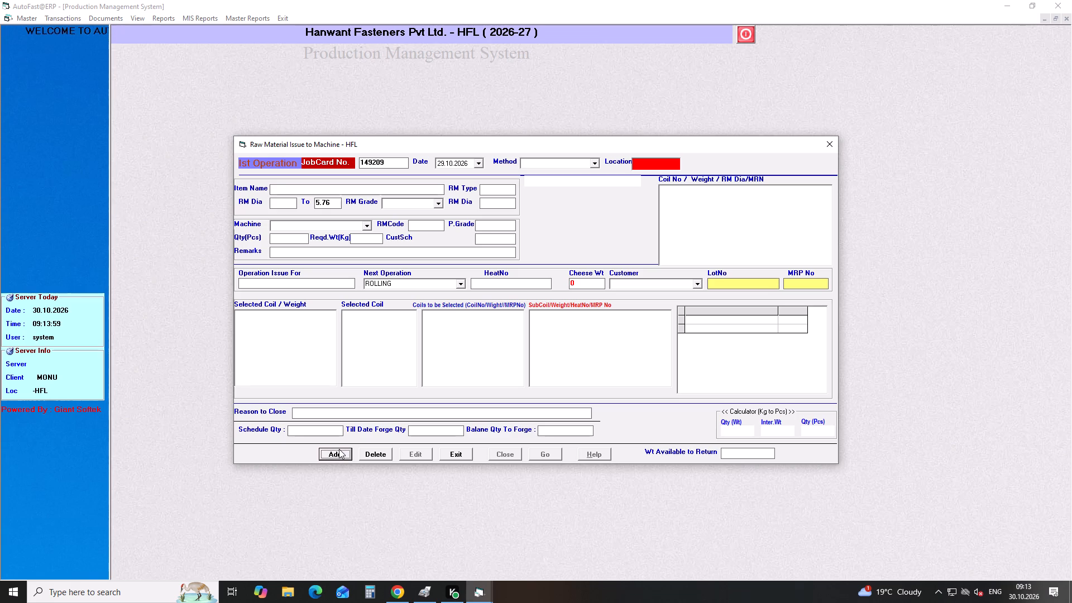
Start another job card dated 29.10.2026 with the method FORGING.
key(Return)
key(Return)
key(Return)
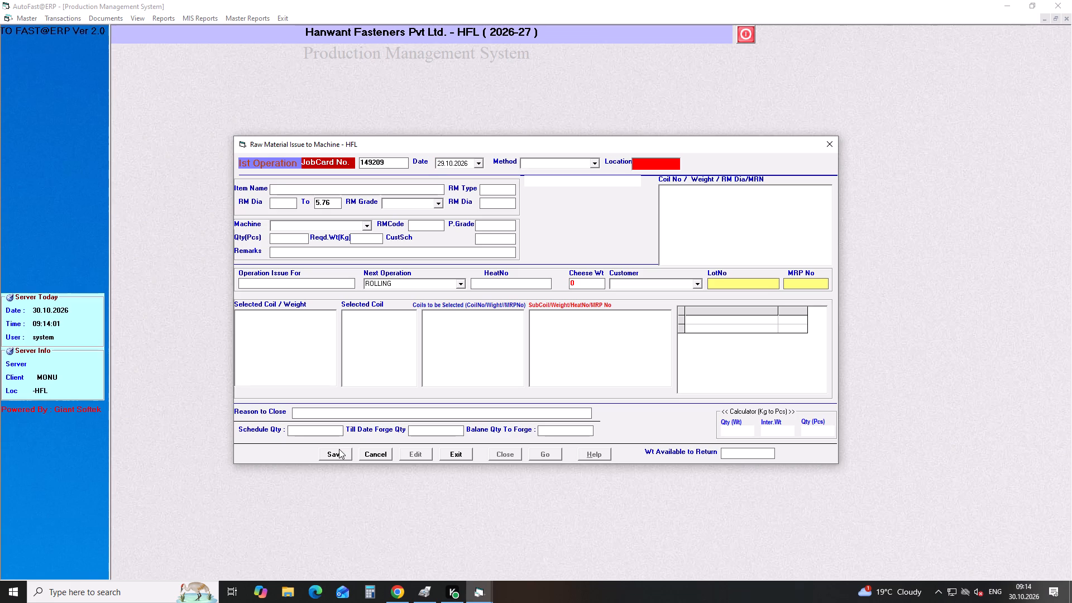
key(Down)
key(Return)
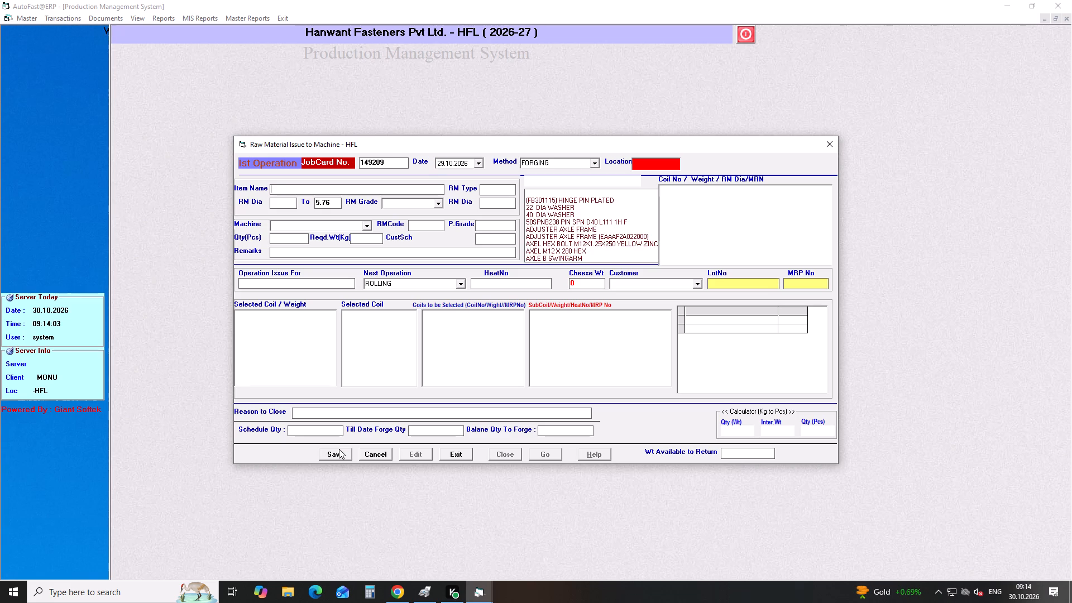
Search the items for "SCREW PAN" and choose SCREW PAN 5X12 for the job card.
text(SCREW PAN)
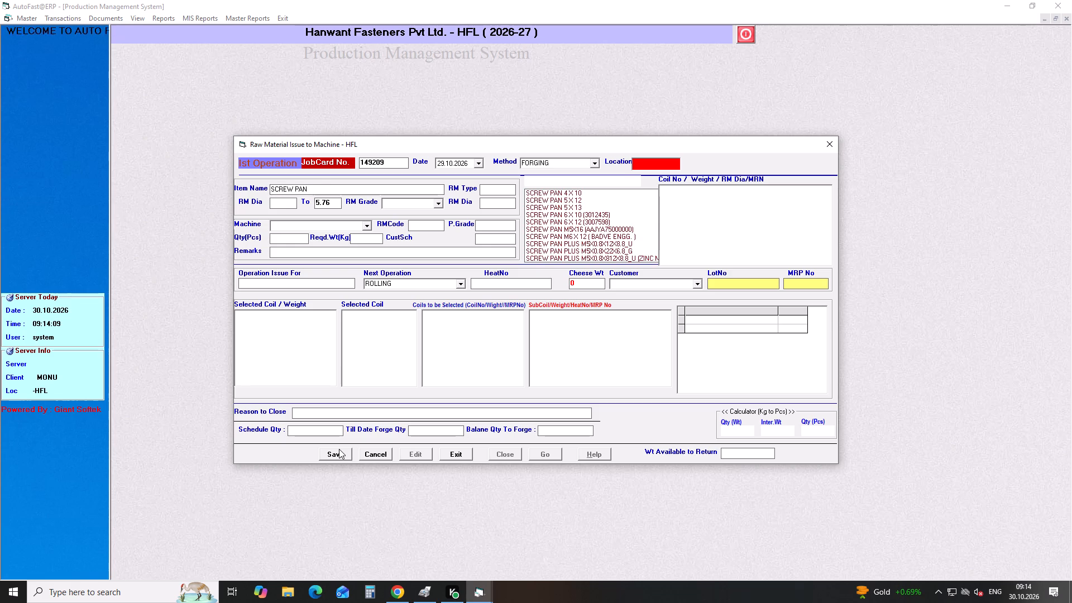
key(Down)
key(Down)
key(Down)
key(Return)
key(Return)
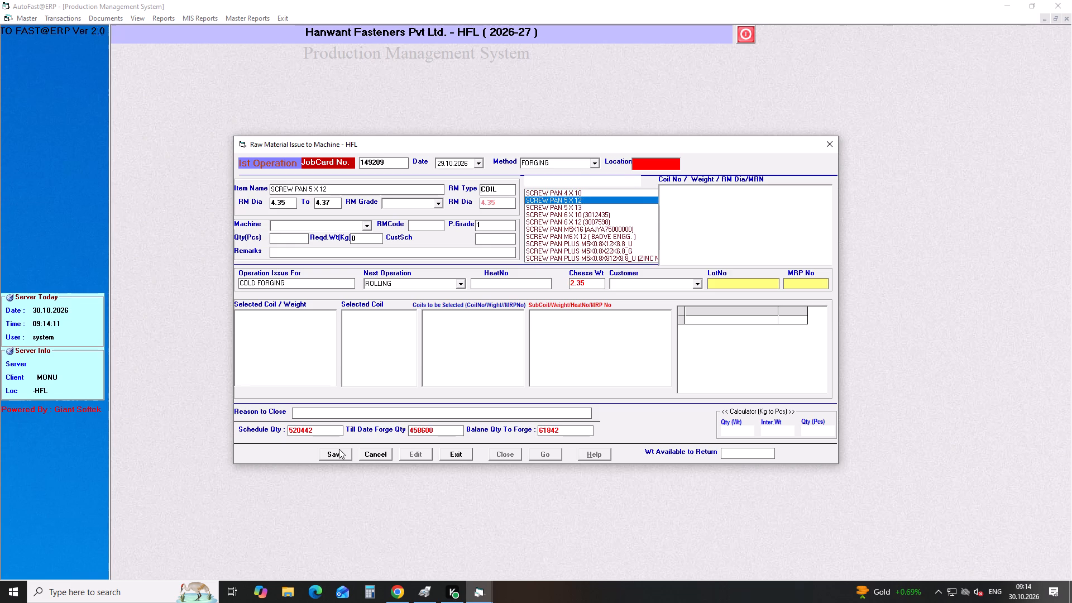
Set the RM grade to 10B21 and the machine to H-7 (HEADER 5MM).
key(Return)
key(Down)
key(Return)
key(Return)
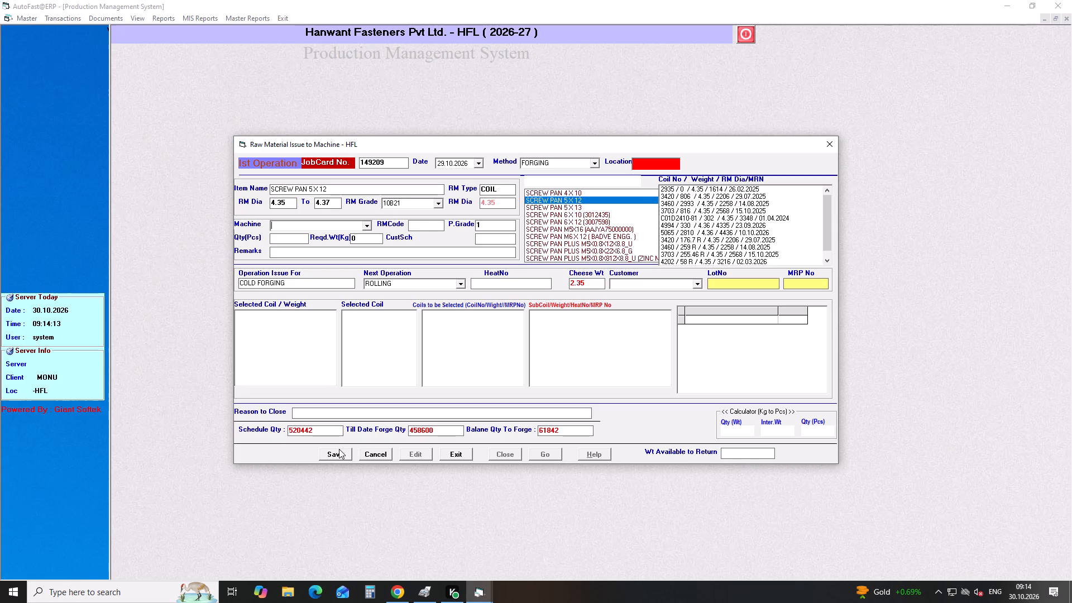
key(Down)
key(Down)
key(Return)
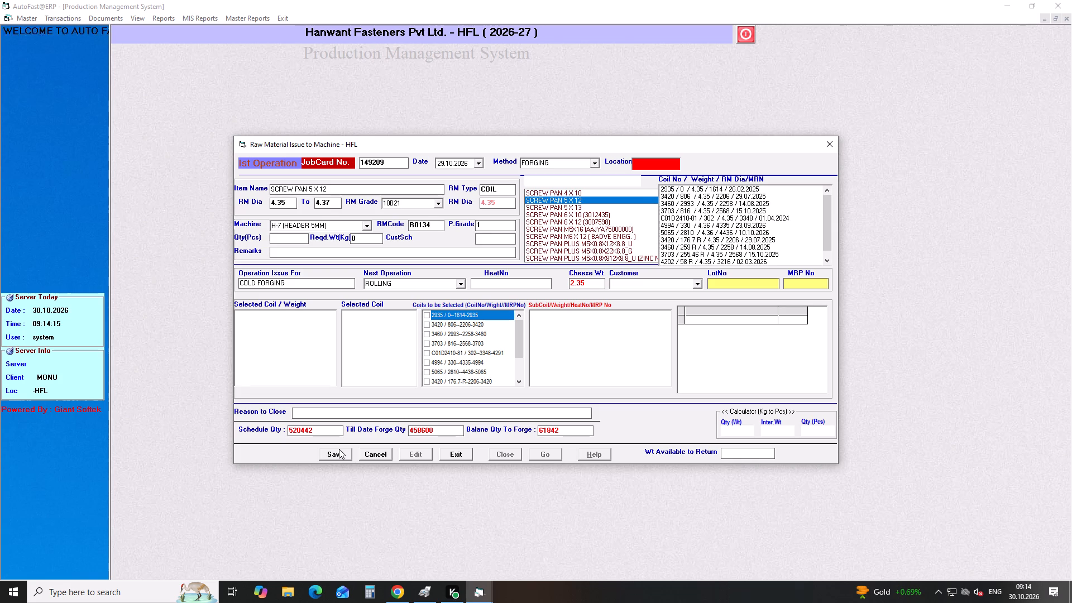
Enter a quantity of 45500 pieces for SCREW PAN 5X12 and accept ROLLING as the next operation.
text(45500)
key(Return)
key(Return)
key(Return)
key(Return)
key(Return)
key(Return)
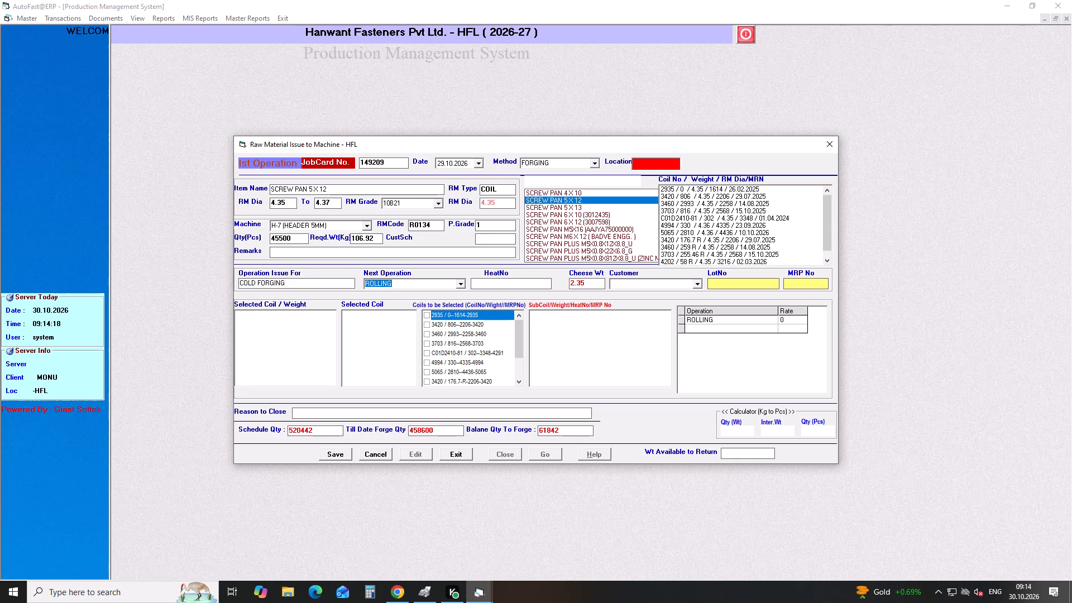
key(Return)
key(Return)
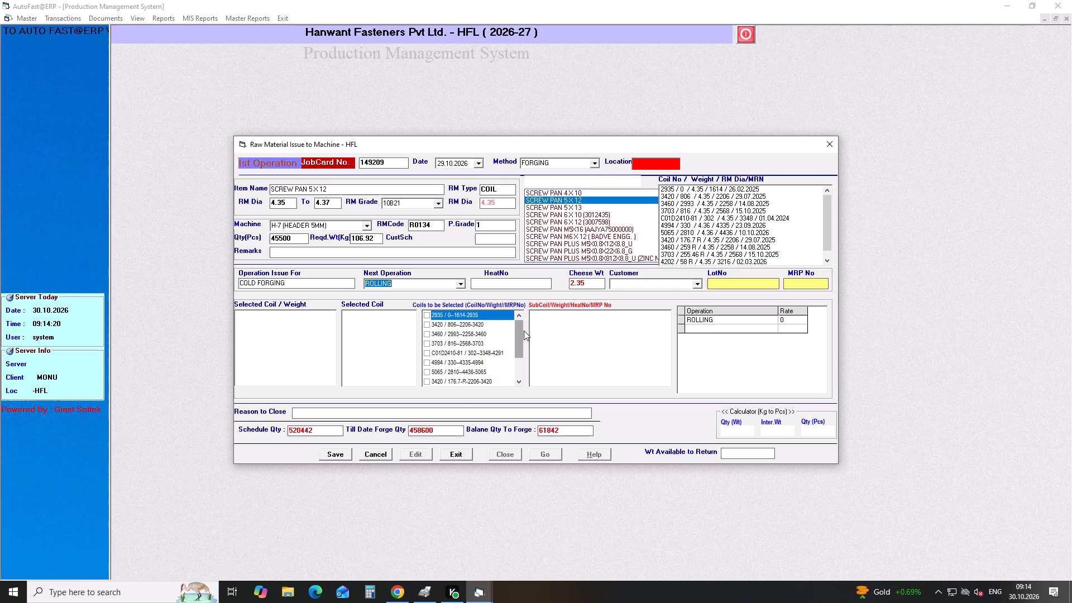
Assign sub-coil 4994-18RR from coil 4994 to the SCREW PAN 5X12 job card and save it.
drag(517, 327, 523, 373)
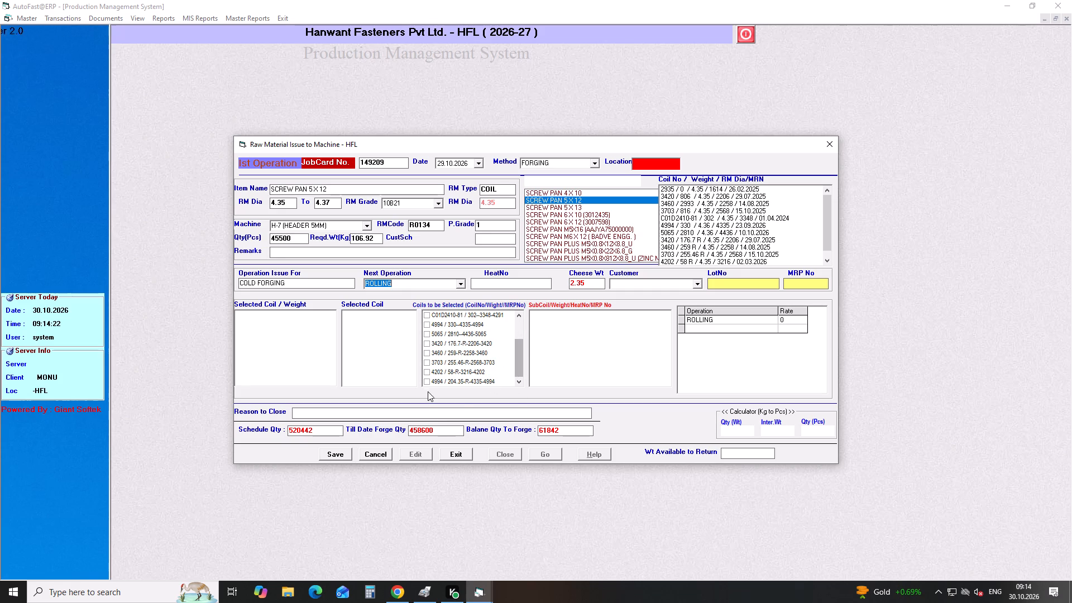
click(425, 384)
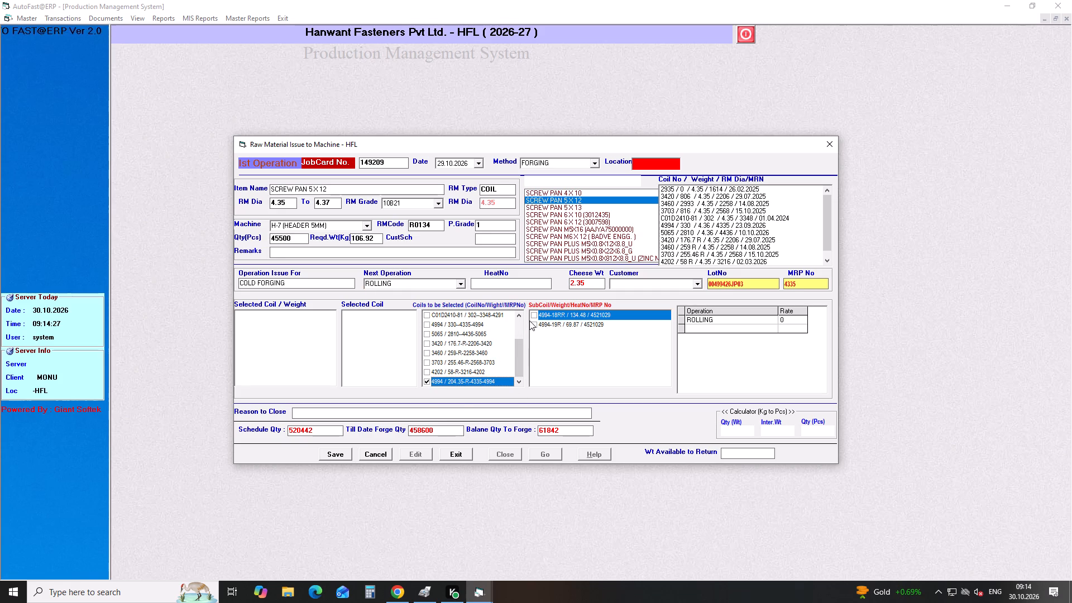
click(535, 318)
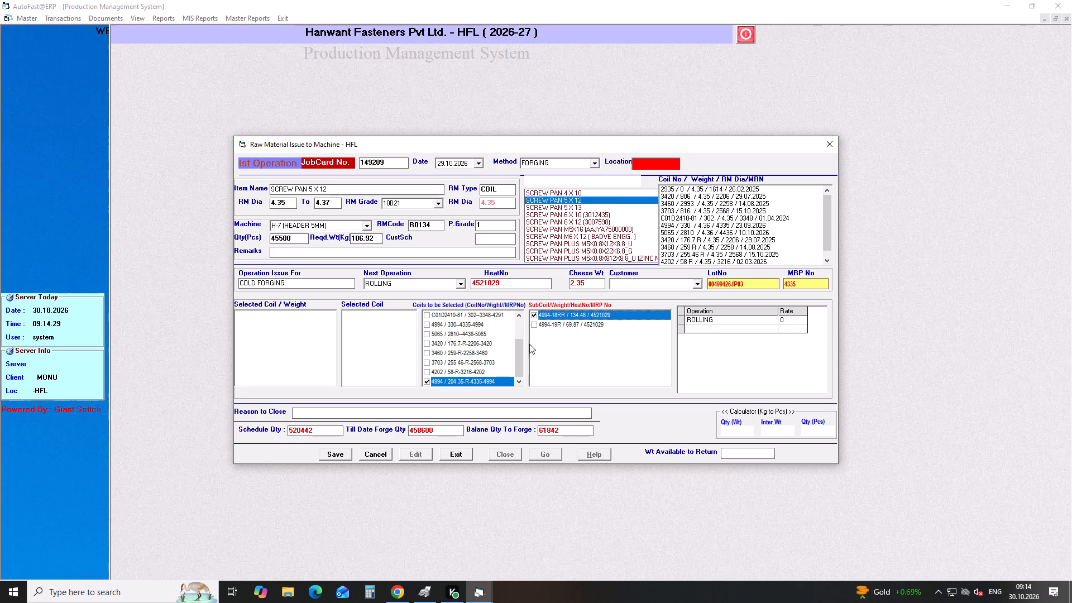
click(347, 451)
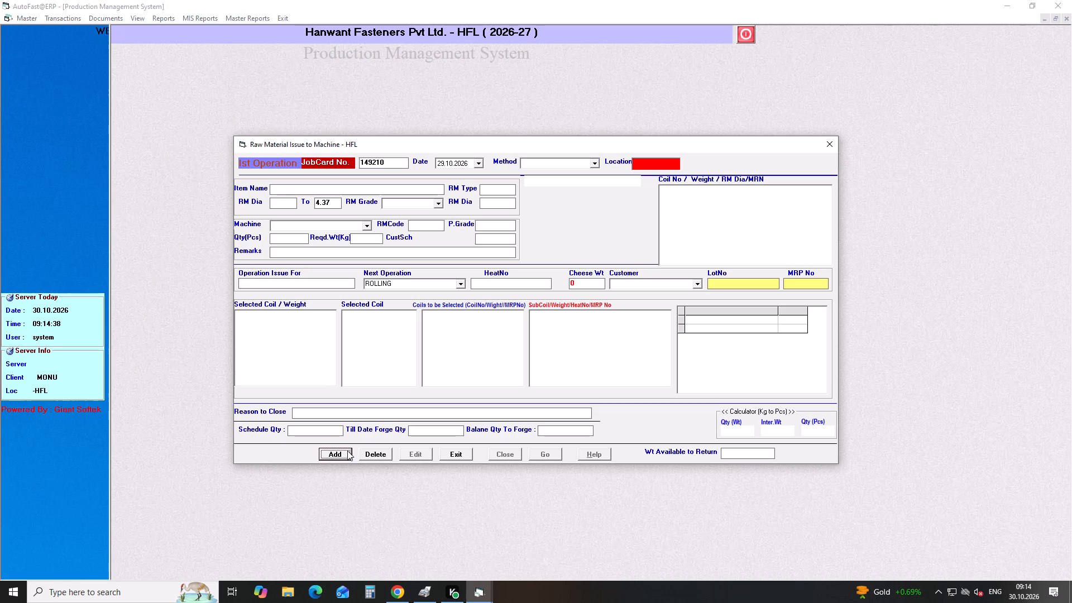
Start another job card dated 29.10.2026 with the method FORGING.
key(Return)
key(Return)
key(Return)
key(Down)
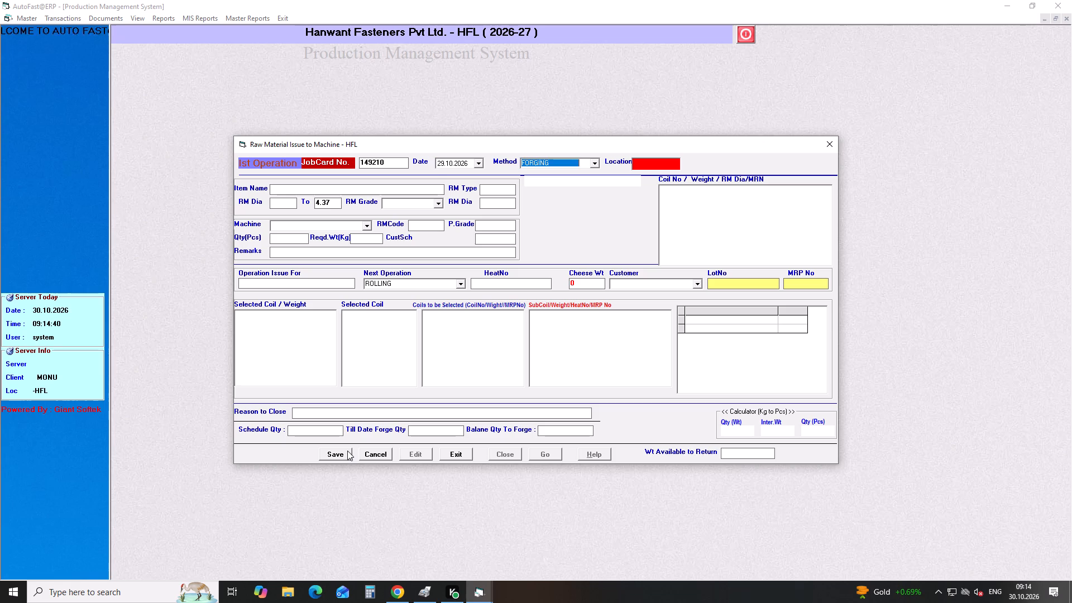
key(Return)
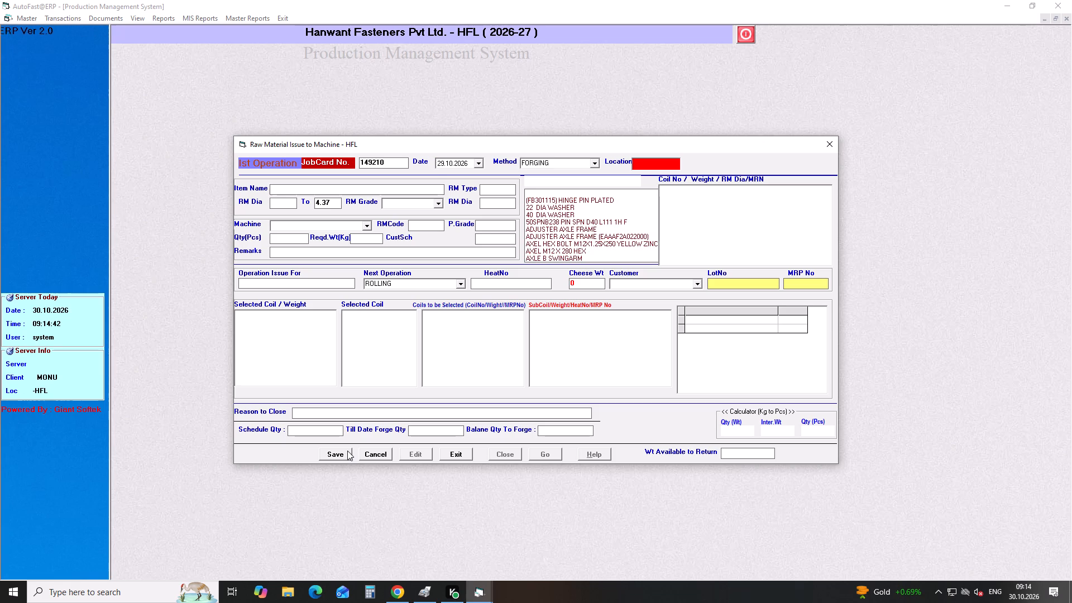
text(SCREW TA)
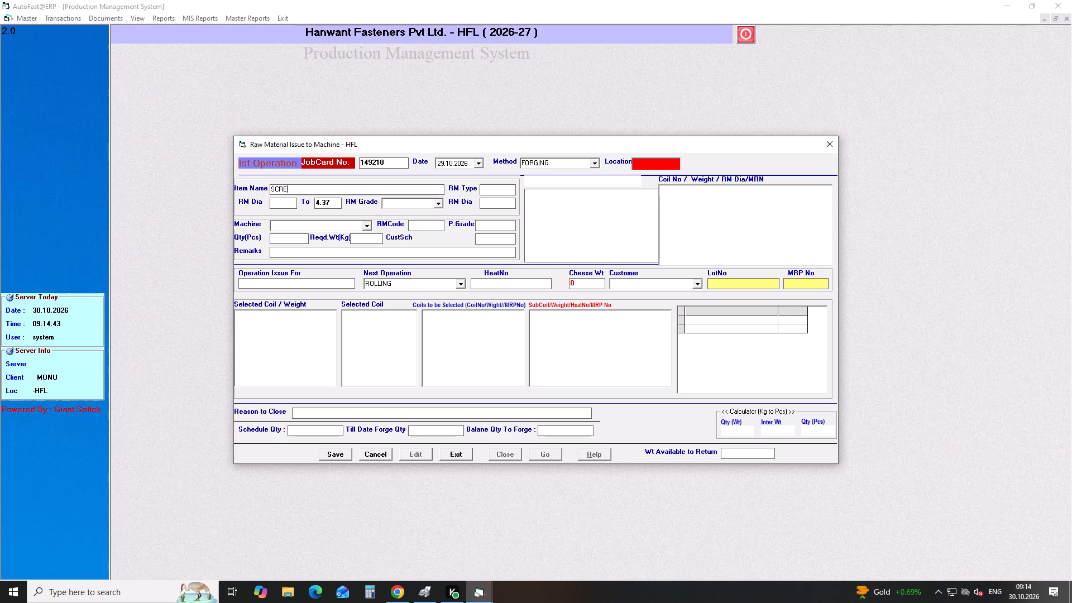
key(Down)
key(Down)
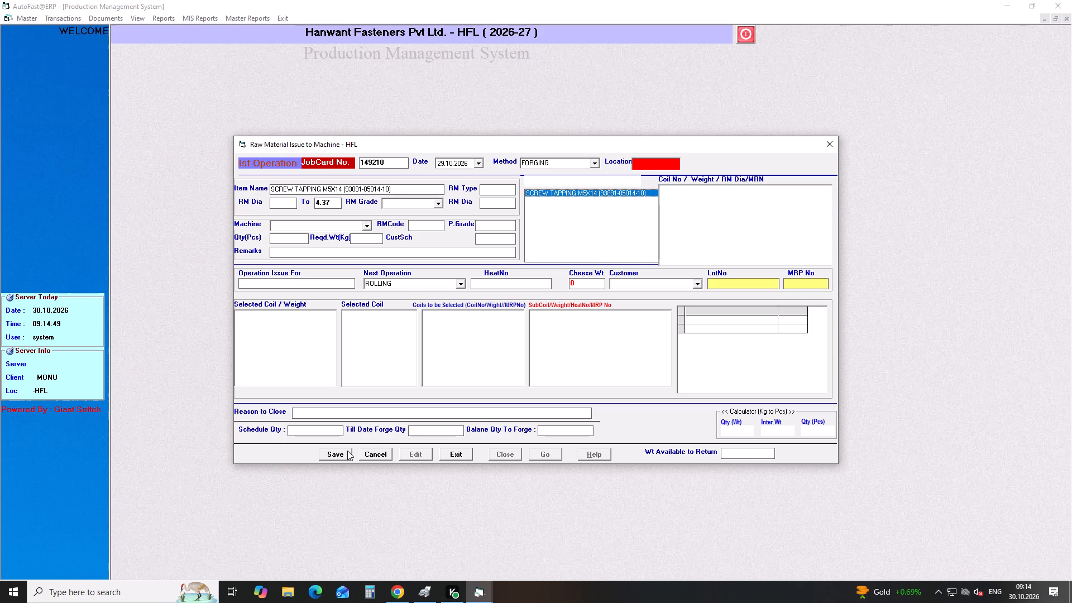
key(Return)
key(Return)
key(Return)
Set the RM grade to 10B21 and the machine to H-8 (HEADER 5MM).
key(Down)
key(Return)
key(Return)
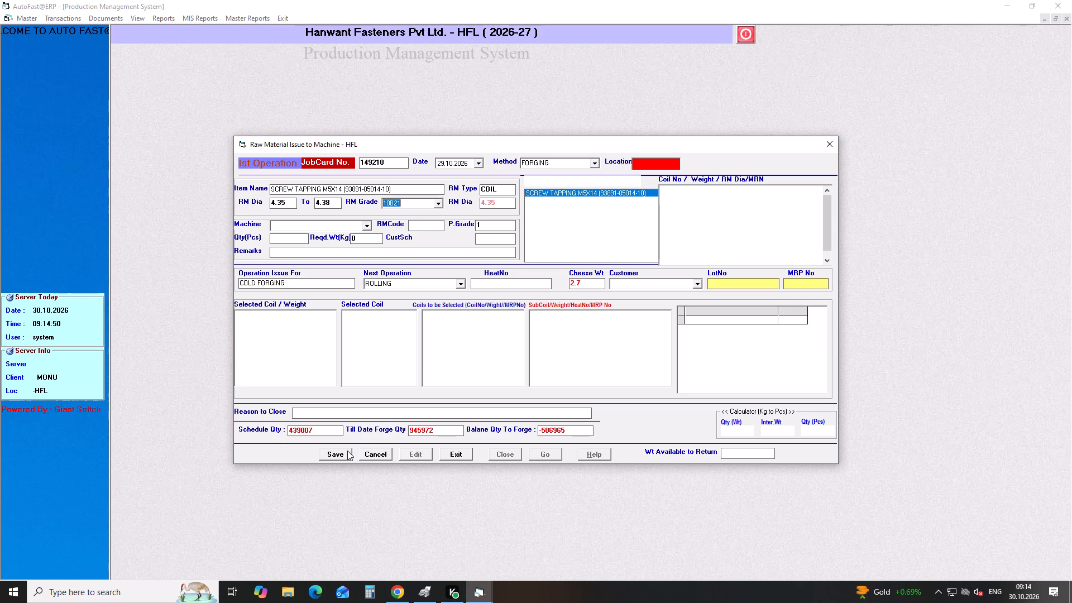
key(Down)
key(Down)
key(Return)
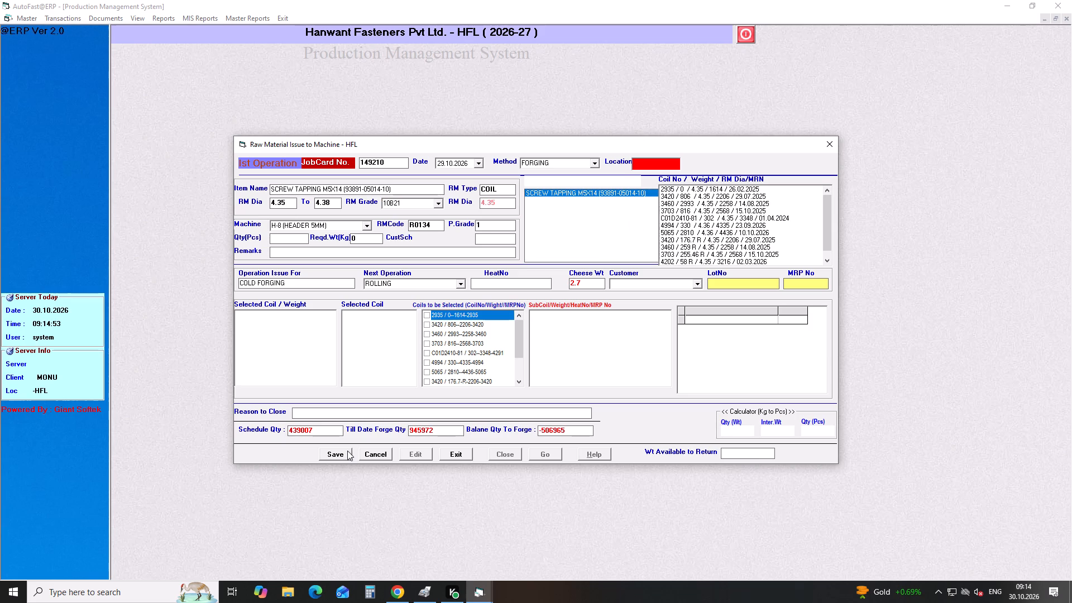
Enter a quantity of 30250 pieces for the tapping screw and accept ROLLING as the next operation.
text(30200)
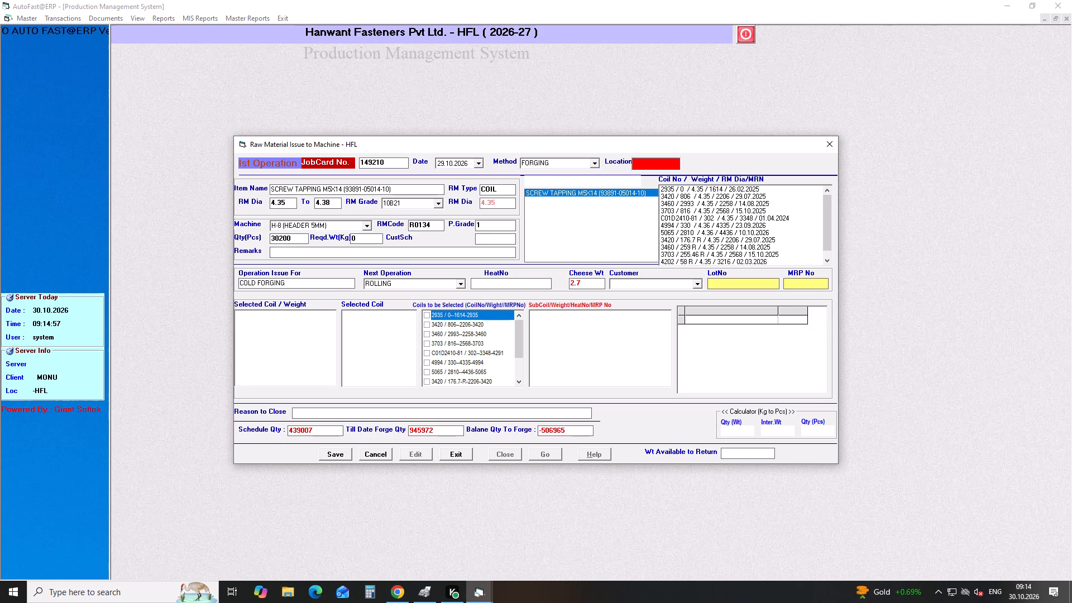
key(BackSpace)
key(BackSpace)
key(2)
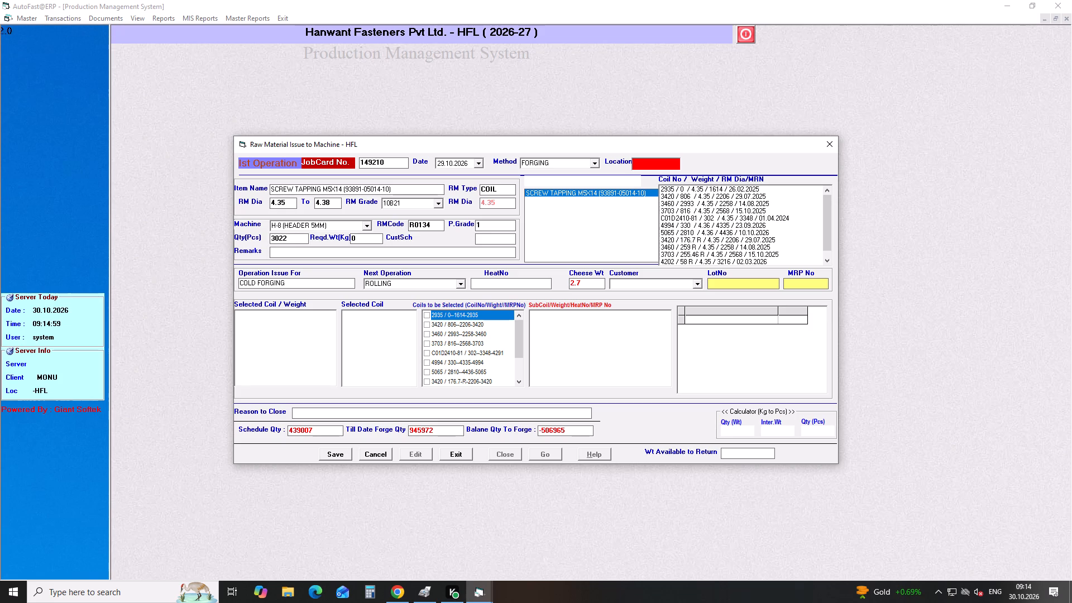
key(BackSpace)
text(50)
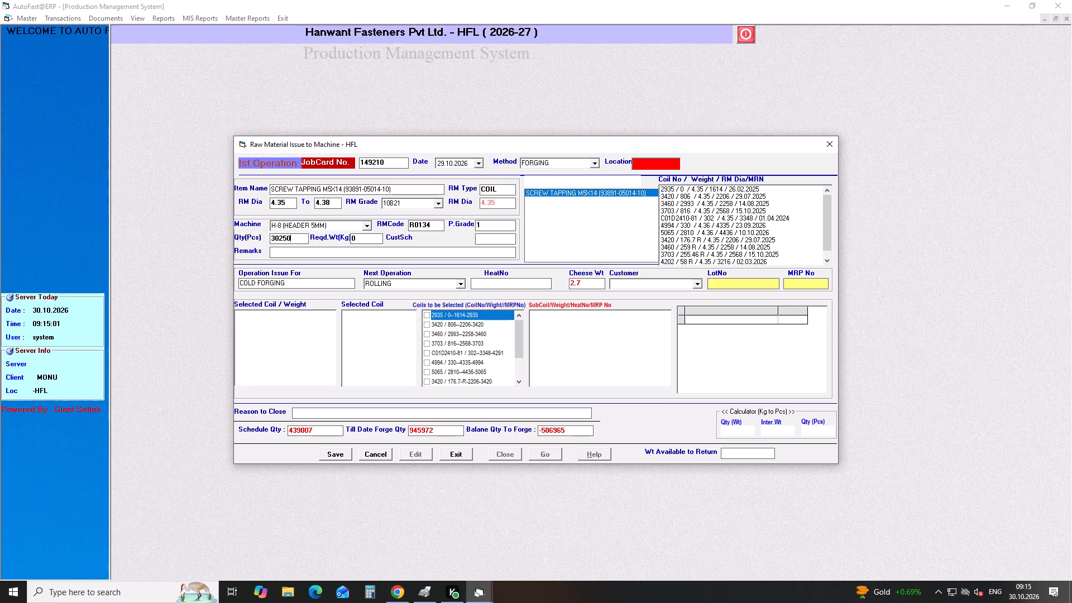
key(Return)
key(Return)
key(Return)
key(Return)
key(Return)
key(Return)
key(Return)
key(Return)
key(Return)
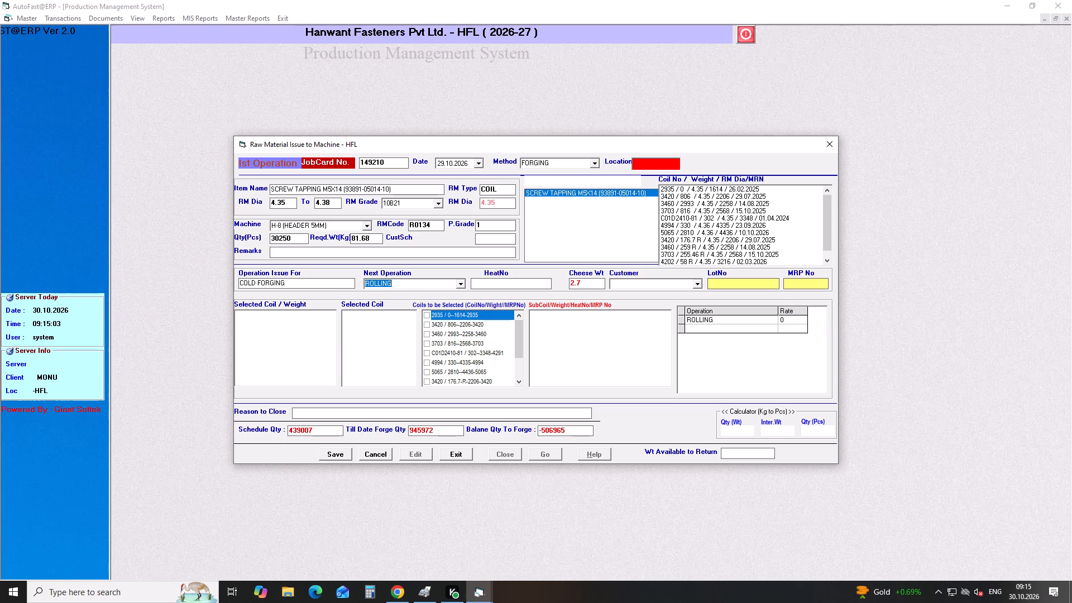
Assign sub-coils 4994-19R and 4994-20 from coil 4994 to the tapping screw job card and save it.
drag(522, 333, 518, 362)
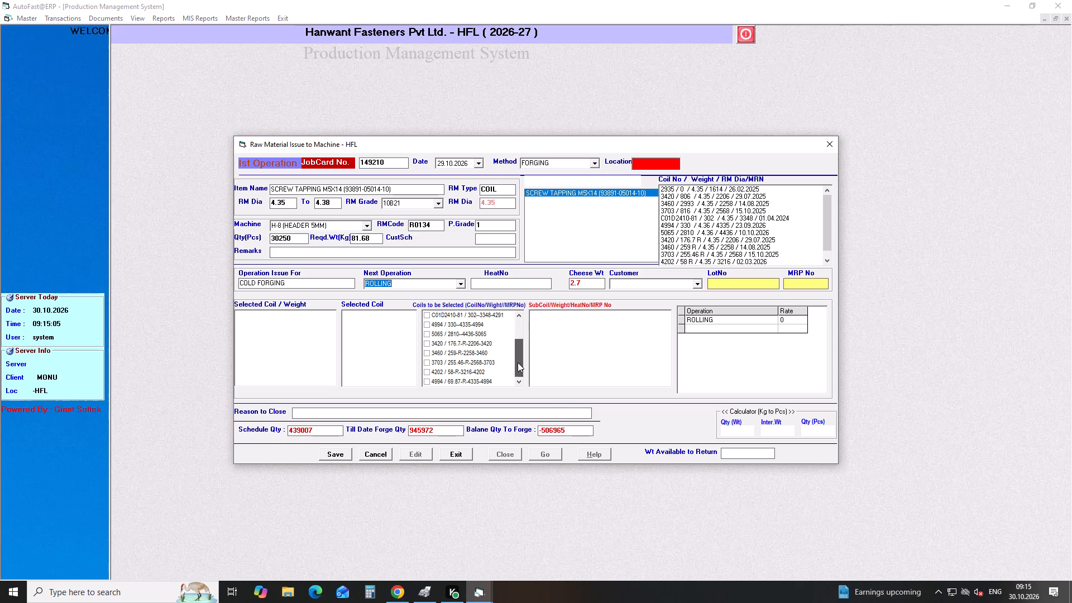
drag(518, 362, 515, 379)
click(430, 384)
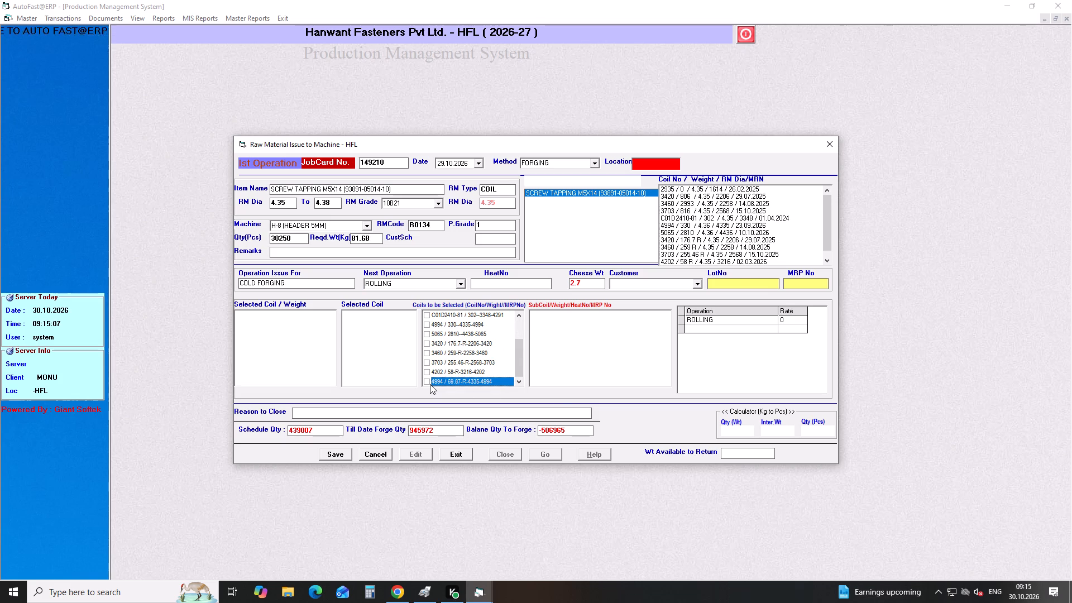
click(430, 384)
click(533, 317)
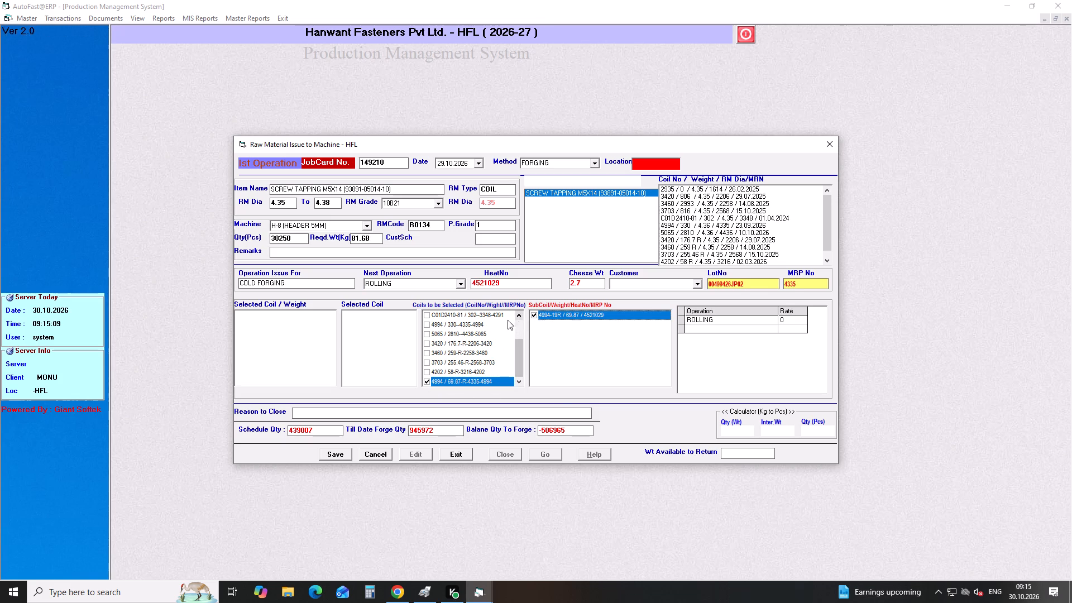
click(426, 324)
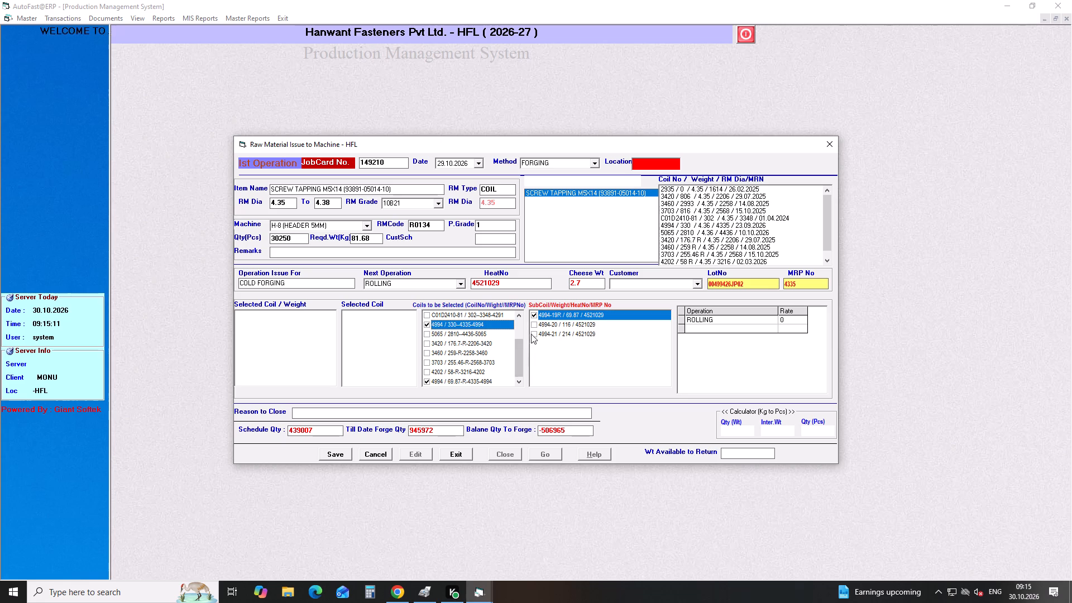
click(533, 324)
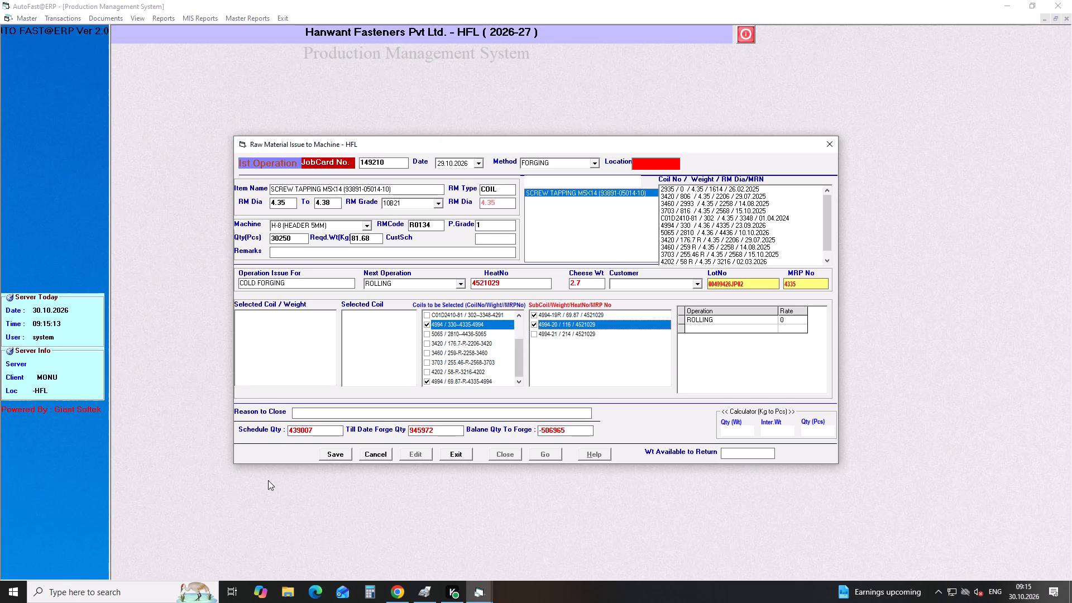
click(336, 456)
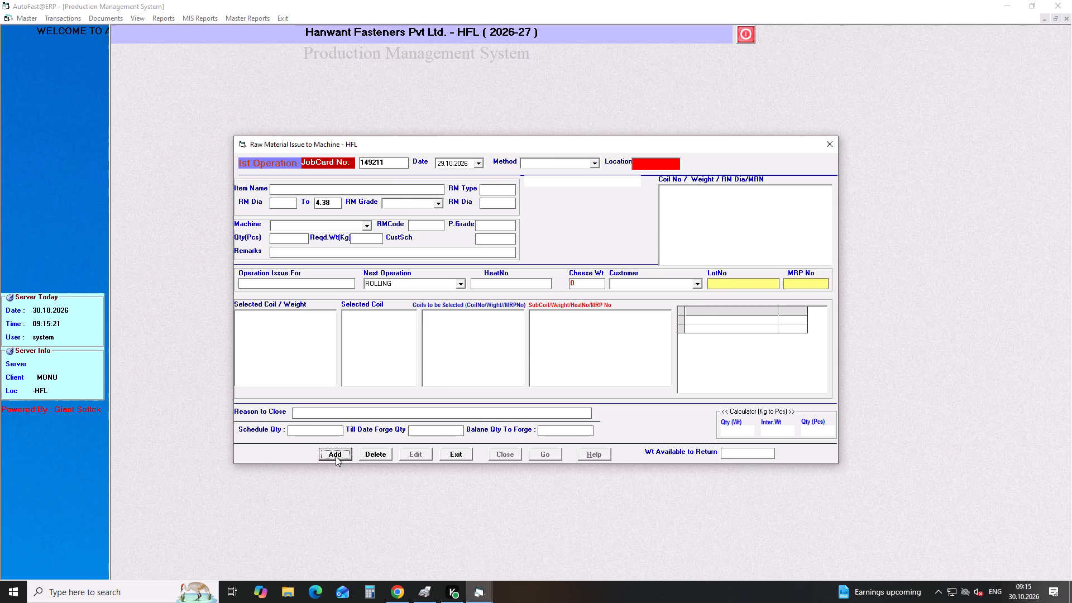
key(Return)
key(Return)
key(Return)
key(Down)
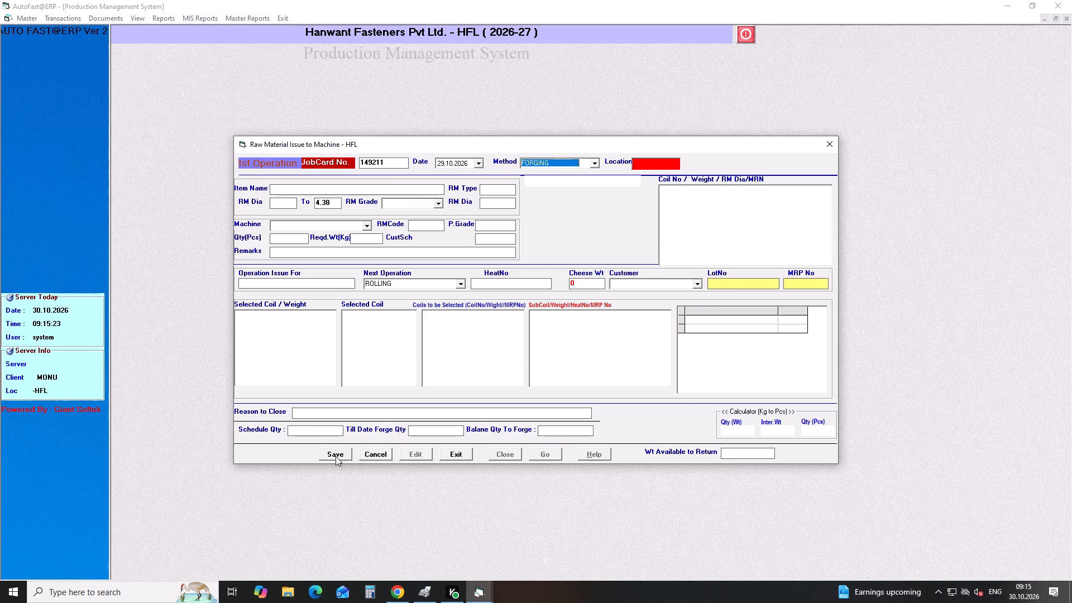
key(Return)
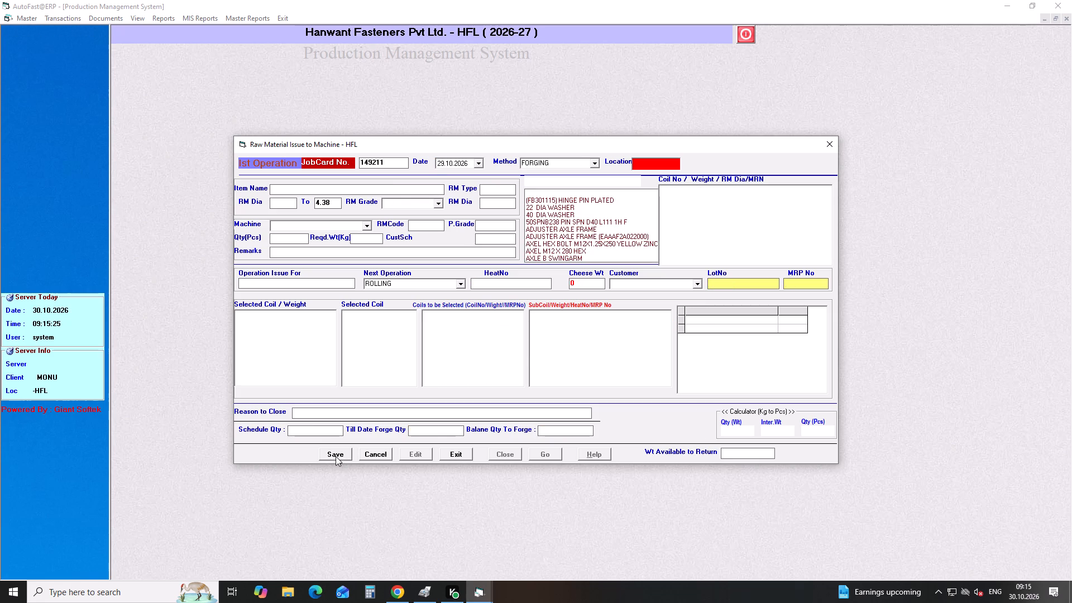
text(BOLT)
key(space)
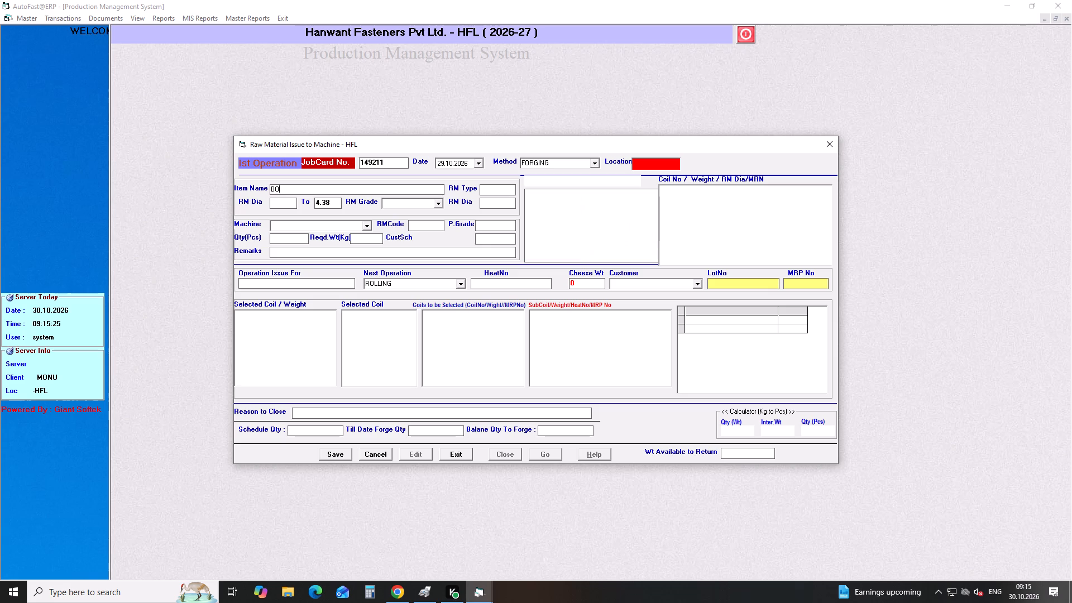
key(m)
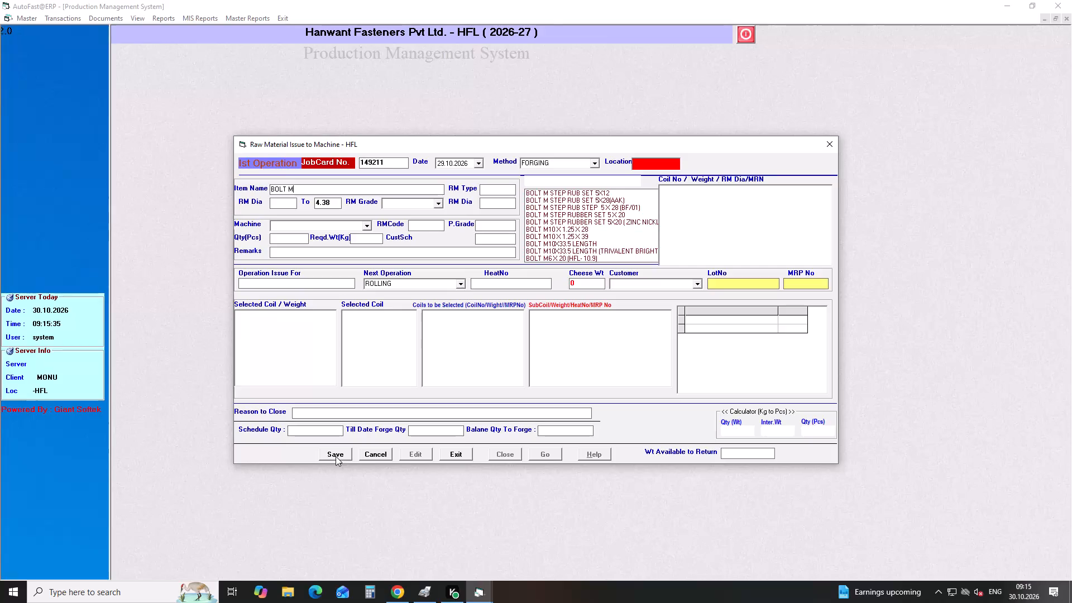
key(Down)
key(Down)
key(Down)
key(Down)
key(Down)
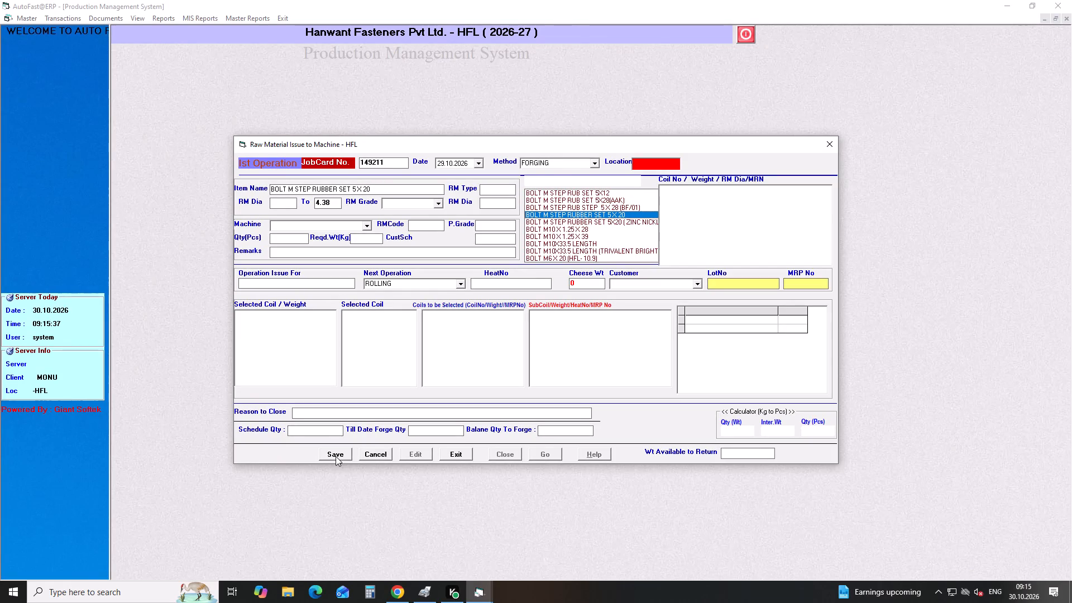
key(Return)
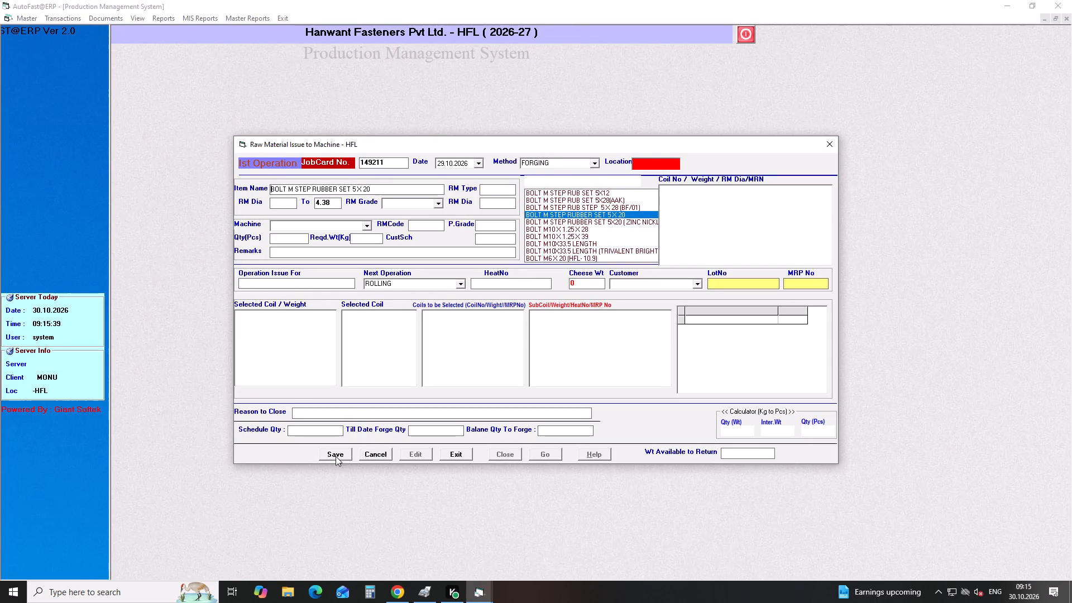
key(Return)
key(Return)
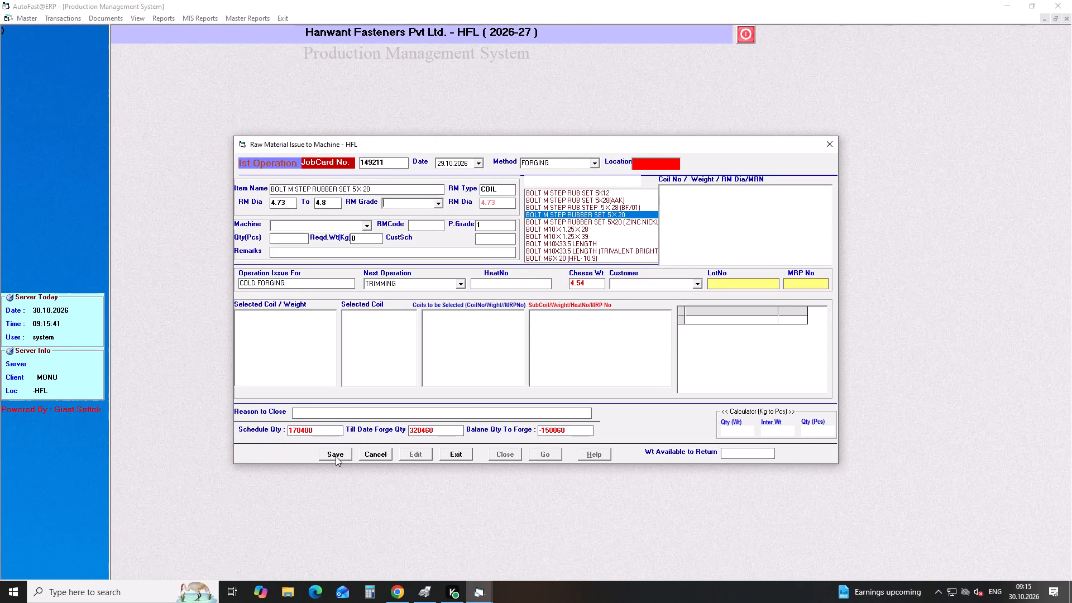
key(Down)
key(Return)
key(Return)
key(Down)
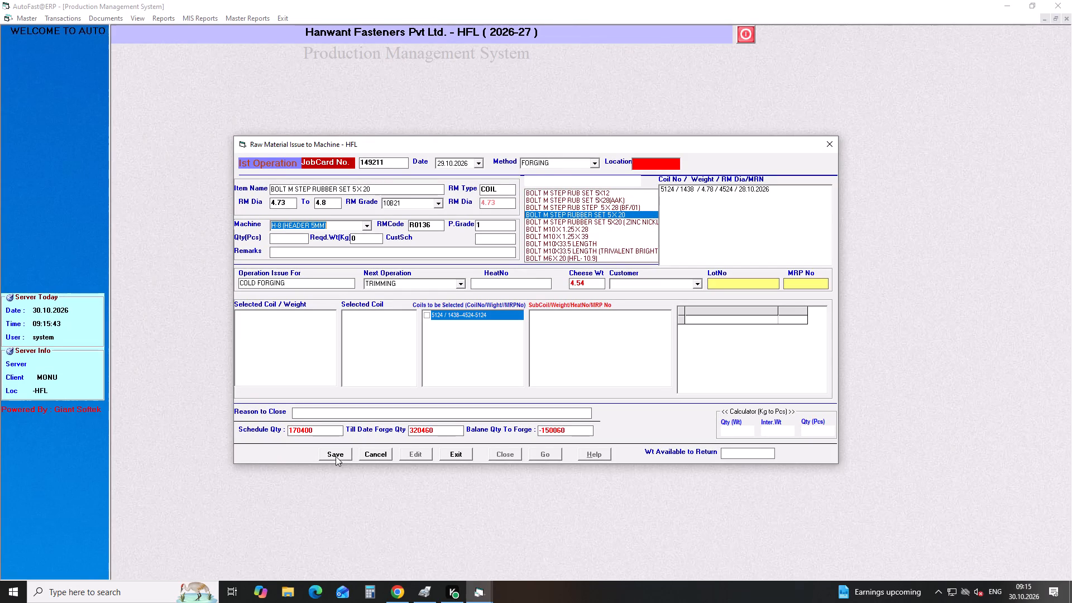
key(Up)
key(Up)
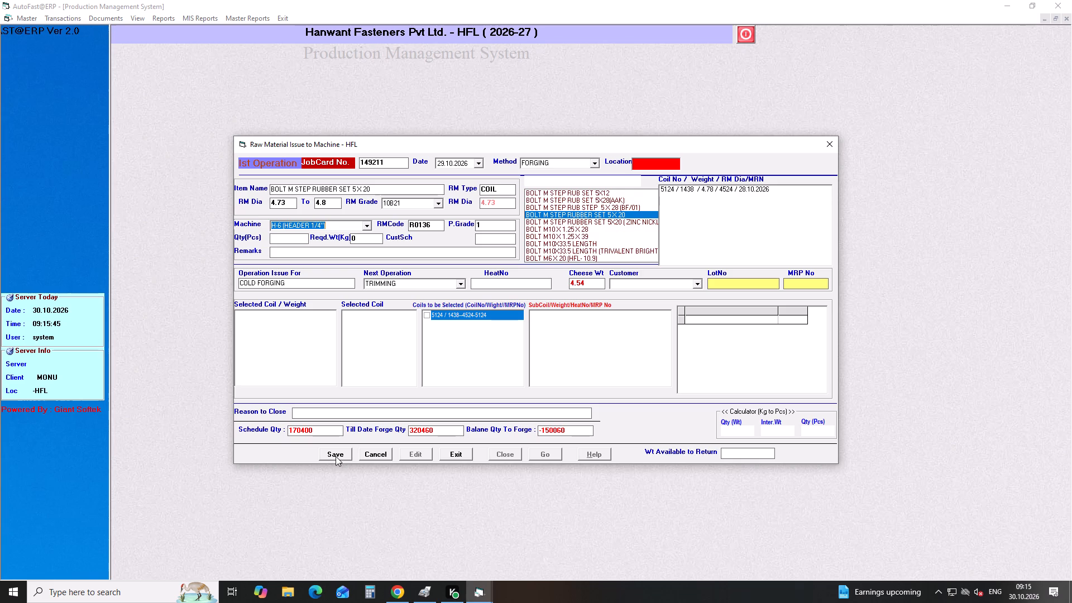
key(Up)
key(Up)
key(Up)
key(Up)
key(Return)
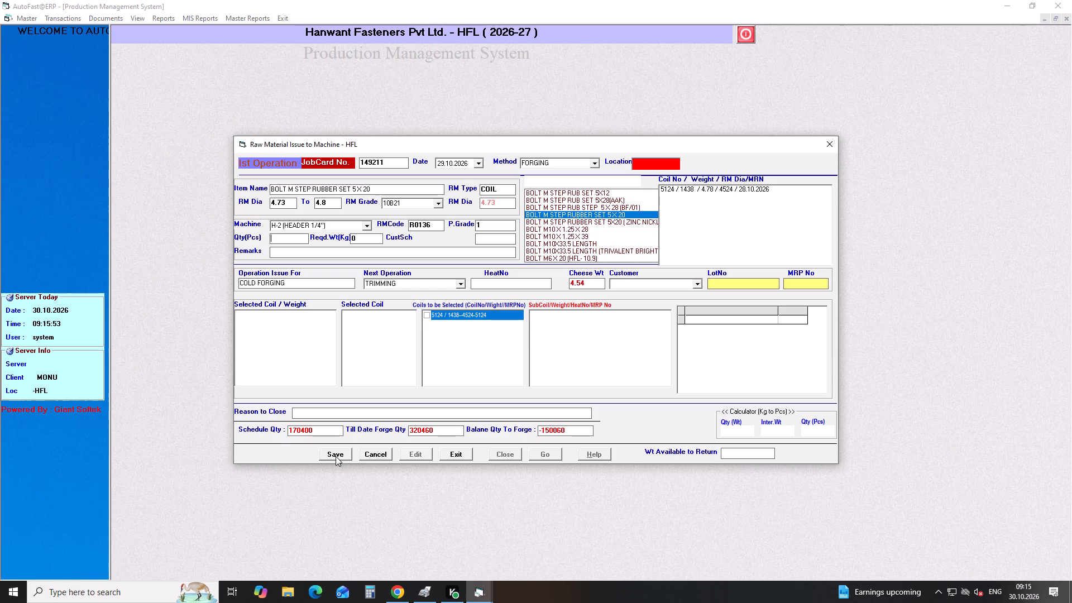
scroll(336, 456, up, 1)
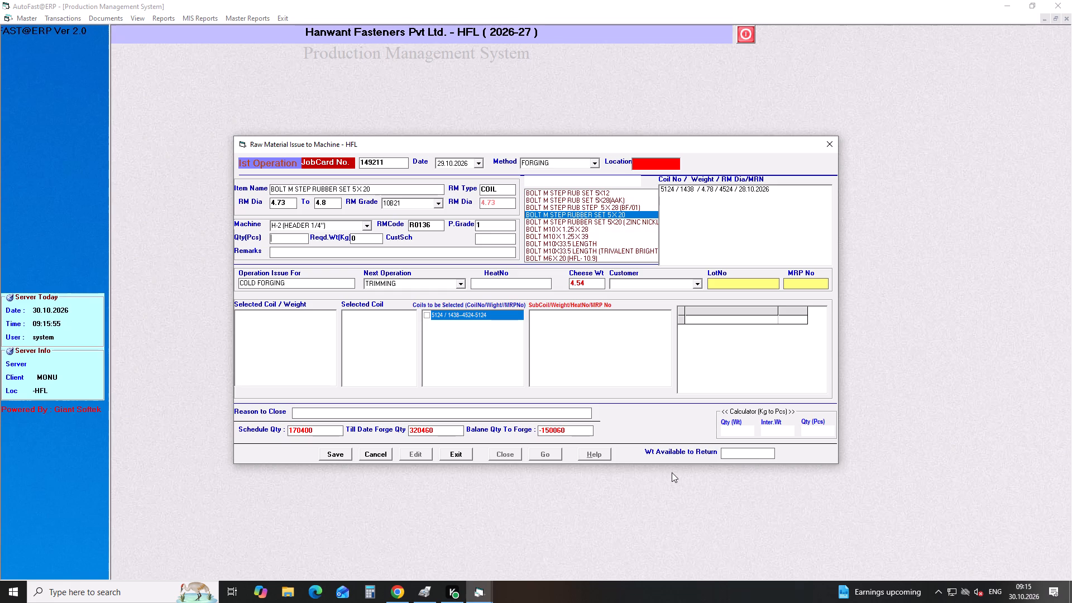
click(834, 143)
Start a preliminary first-operation coil production entry dated 29.10.2026 for shift A.
click(72, 17)
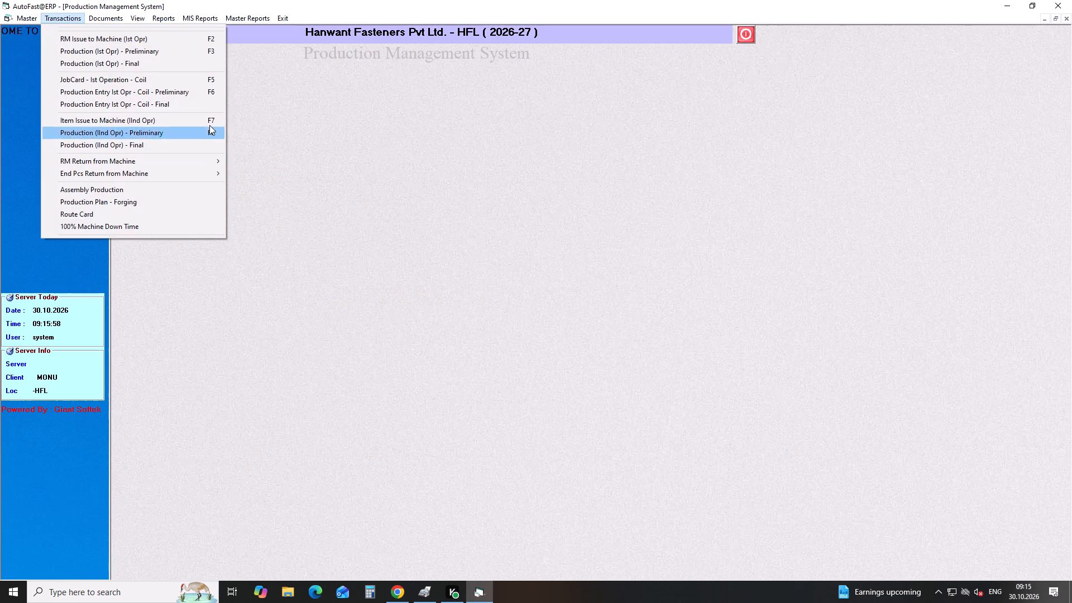
click(207, 94)
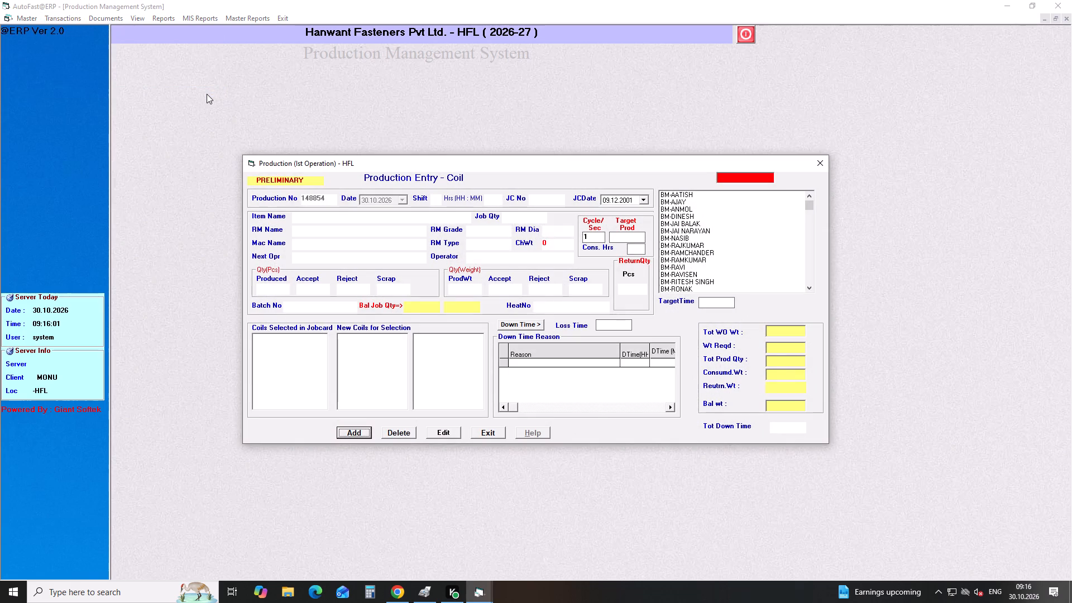
key(Return)
key(Return)
key(Down)
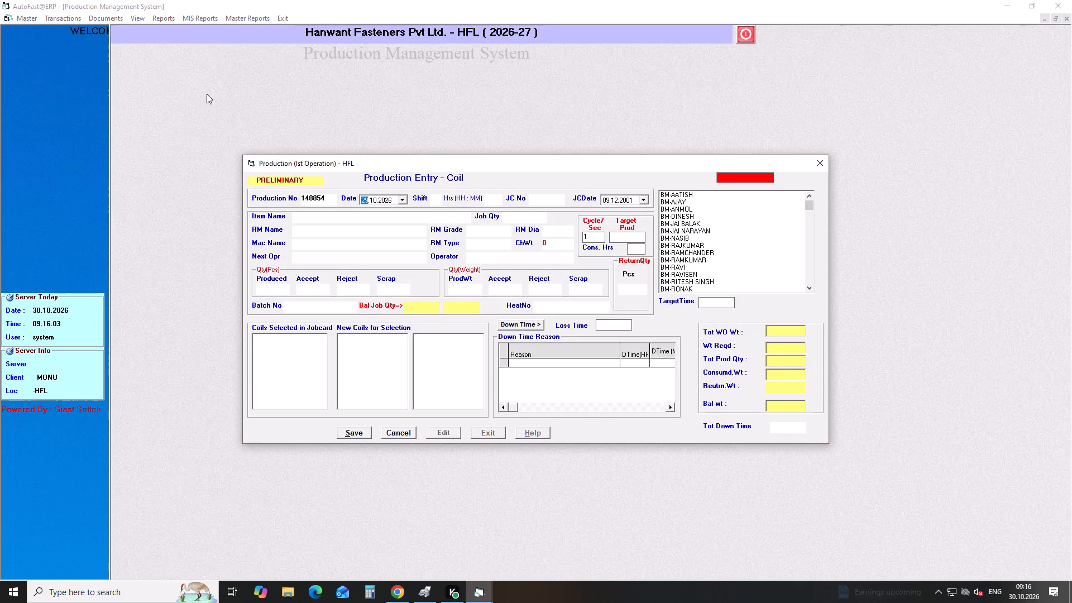
key(Return)
key(a)
key(Return)
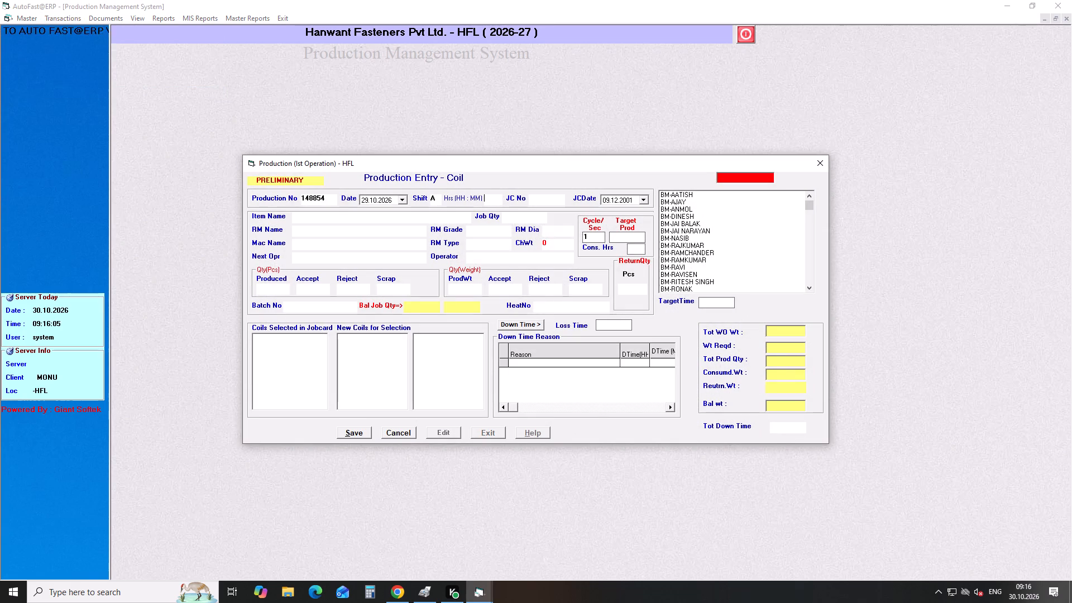
Set the entry's hours to 9.5 and load job card 149203, accepting its item and machine details.
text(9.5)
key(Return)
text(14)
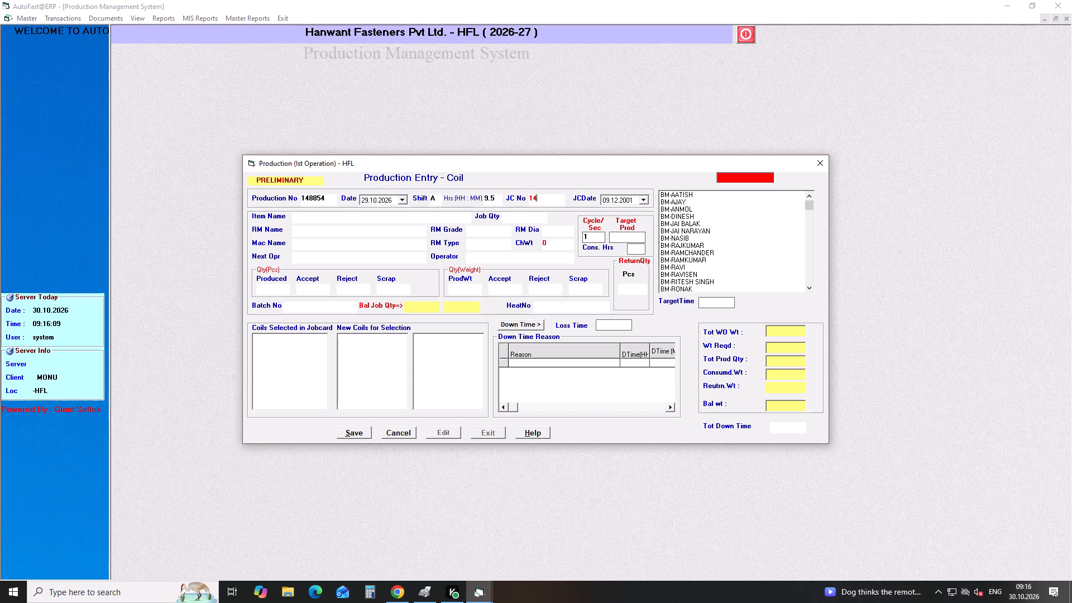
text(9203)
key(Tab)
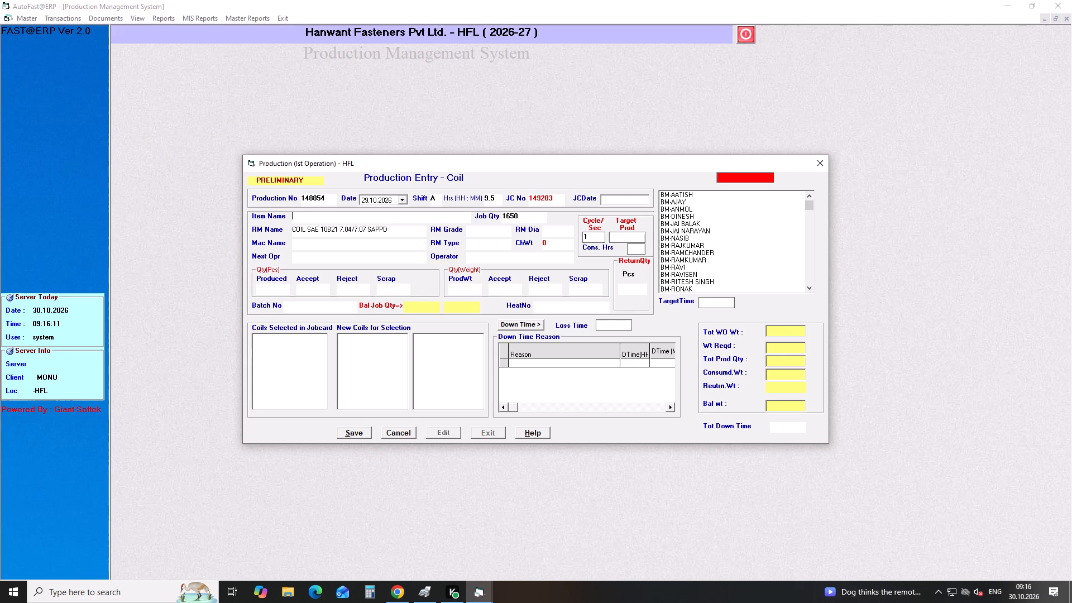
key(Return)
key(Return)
Choose the second operator matching H-SA for the M8 X 35 flange bolt production entry.
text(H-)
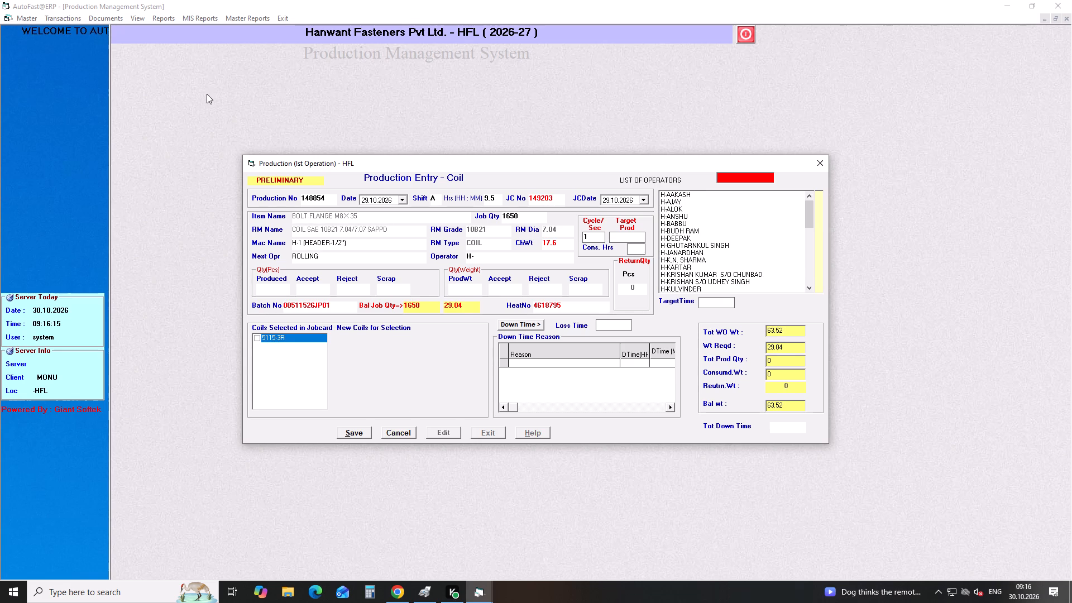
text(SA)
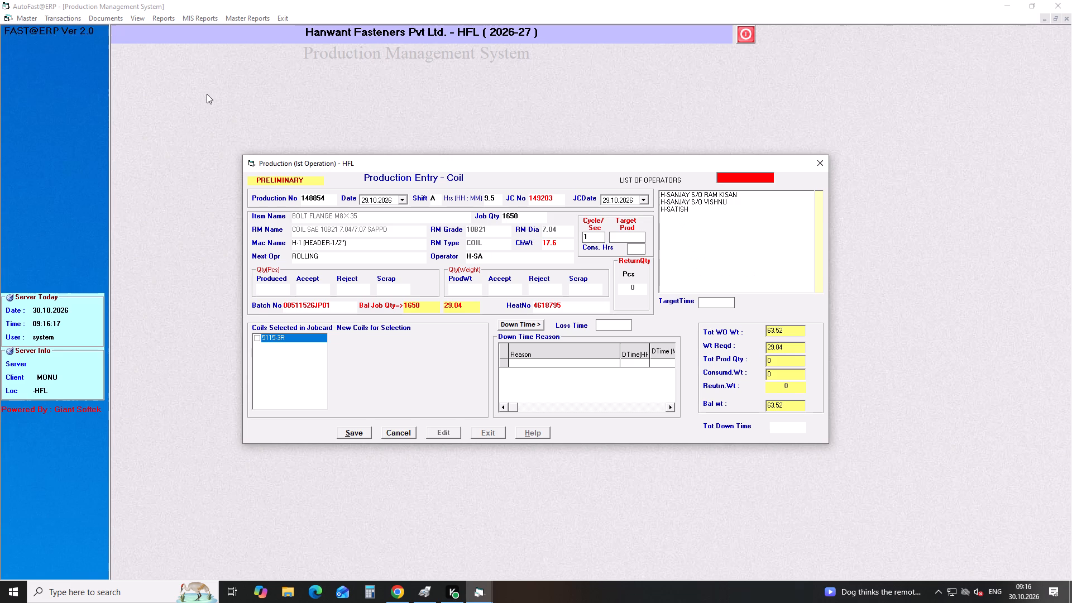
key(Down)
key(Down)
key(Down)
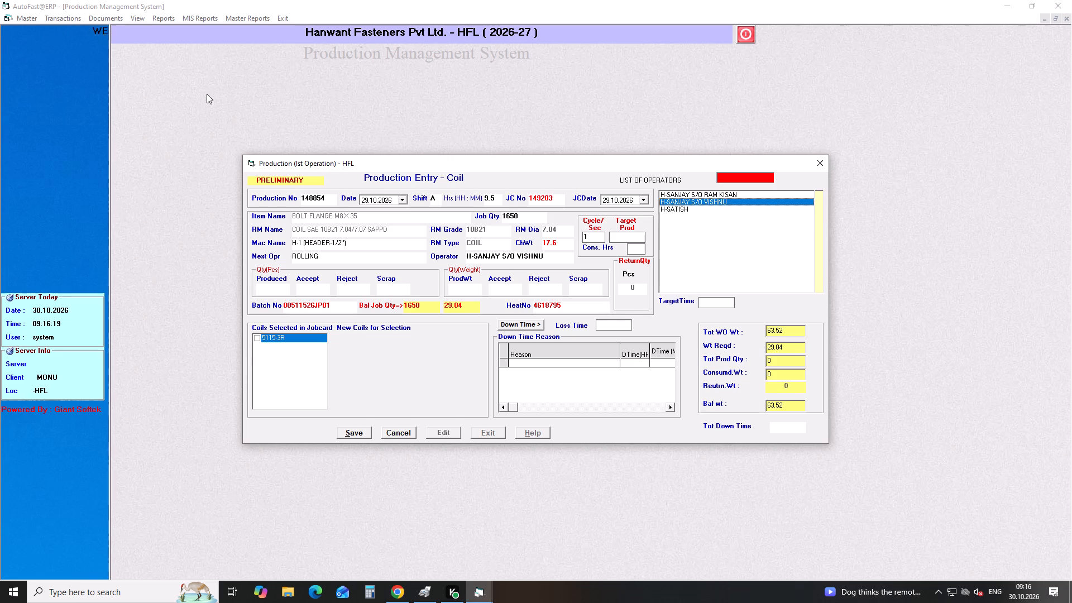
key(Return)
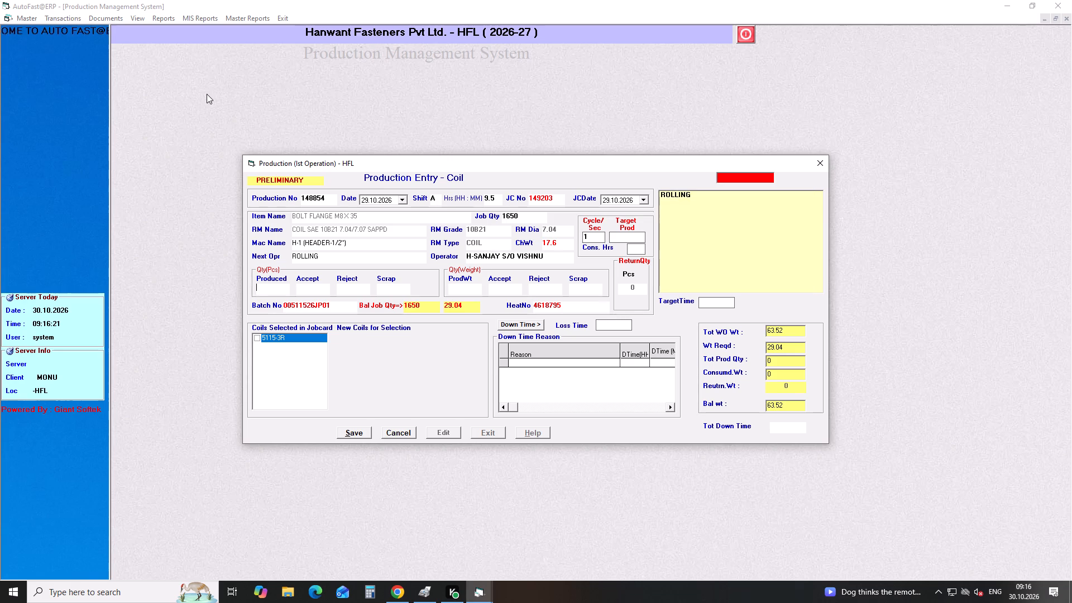
Enter 1650 pieces produced, mark coil 5115-3R, and save the flange bolt production entry.
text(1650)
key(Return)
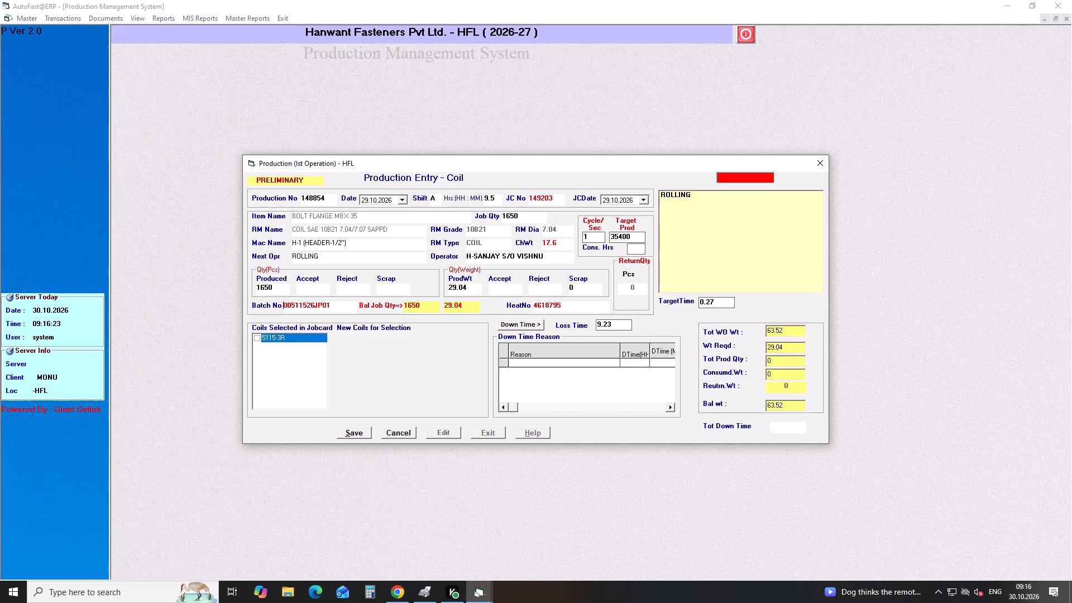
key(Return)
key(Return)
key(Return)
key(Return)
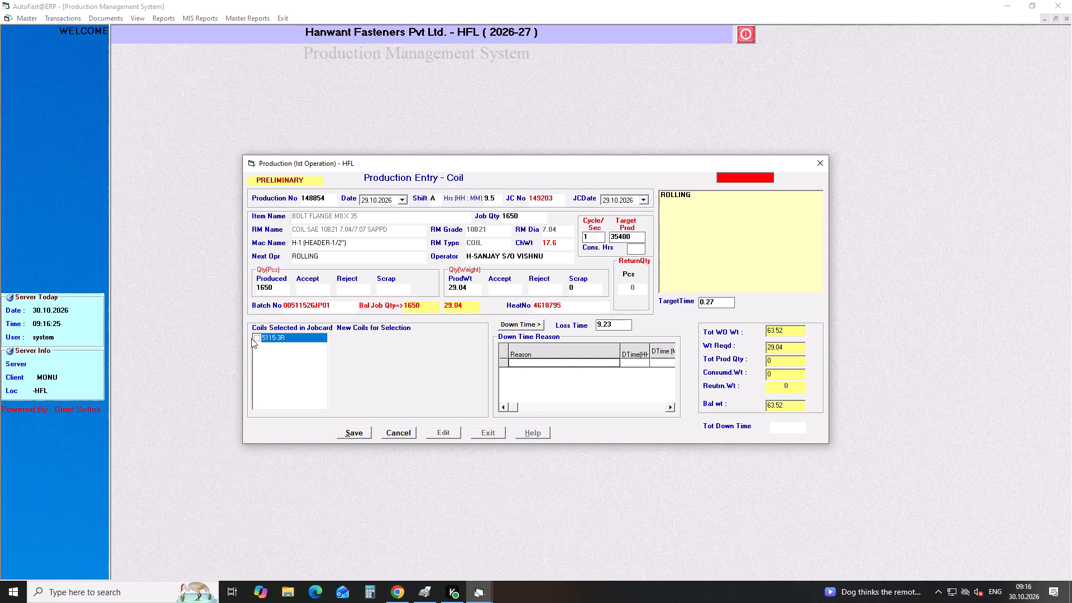
click(256, 336)
click(355, 434)
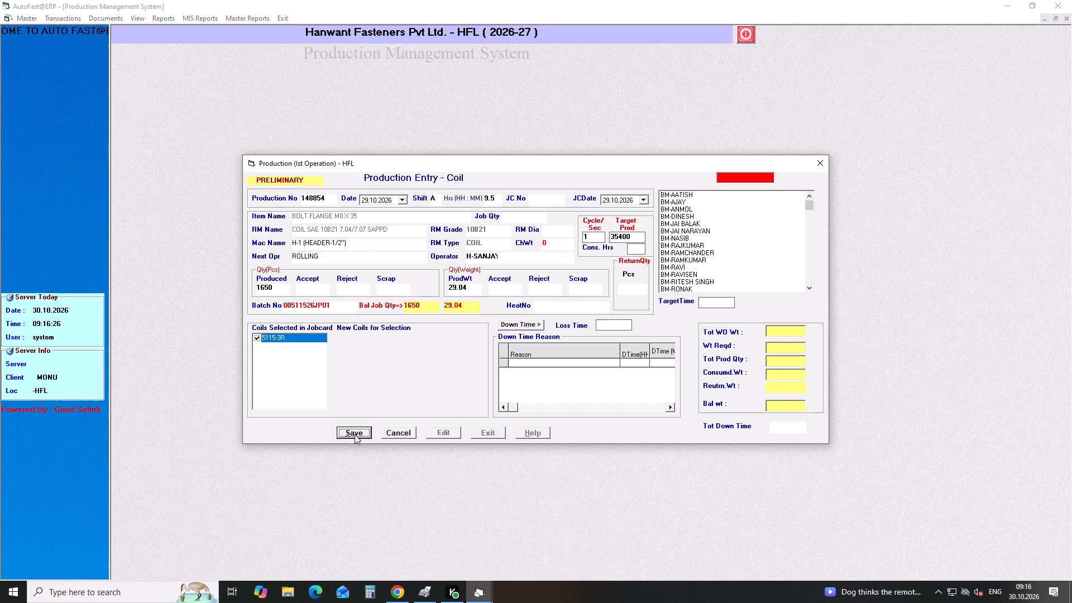
key(Return)
Start a new coil production entry dated 29.10.2026 for shift A with 8 hours and load job card 149204.
key(Return)
key(Down)
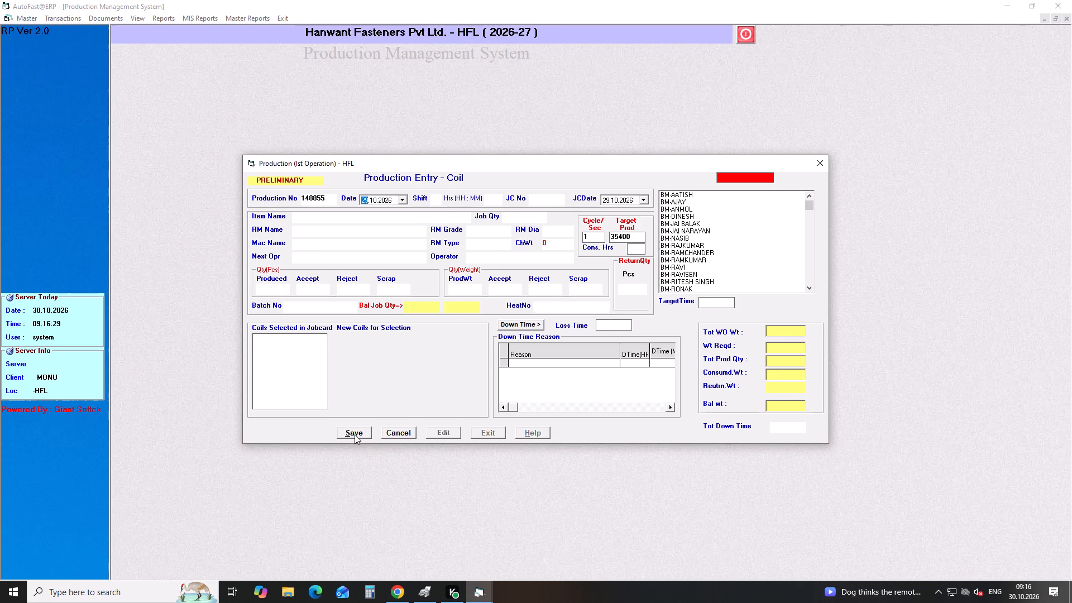
key(Return)
key(a)
key(Return)
key(8)
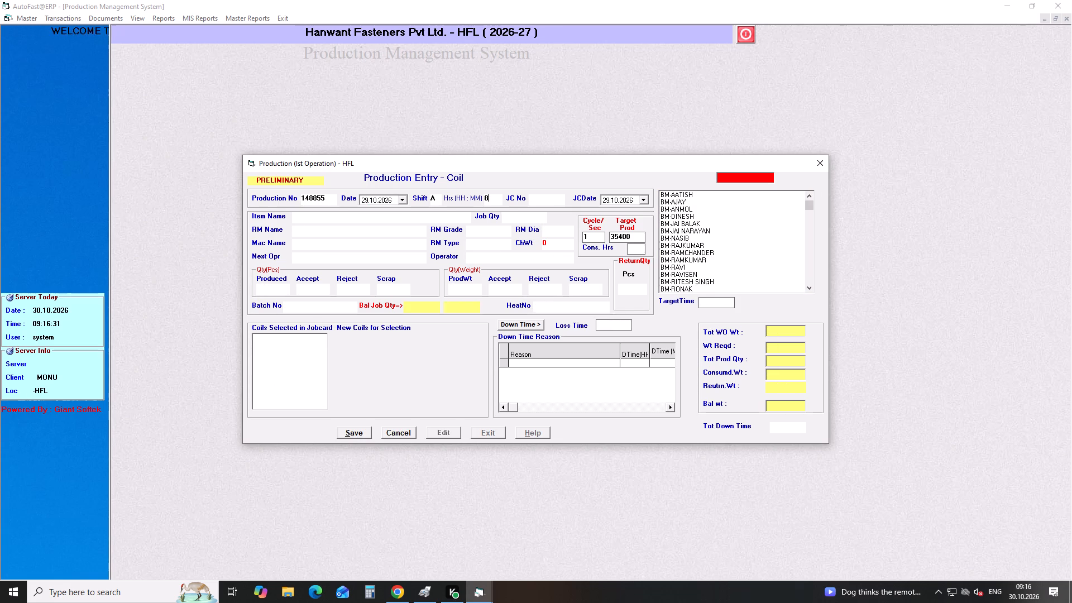
key(Return)
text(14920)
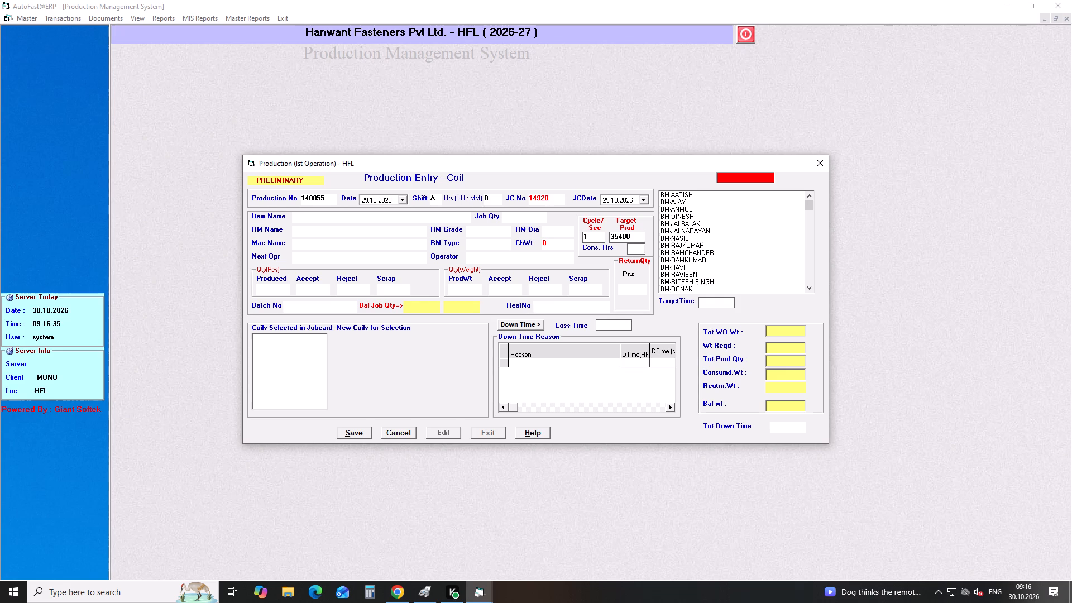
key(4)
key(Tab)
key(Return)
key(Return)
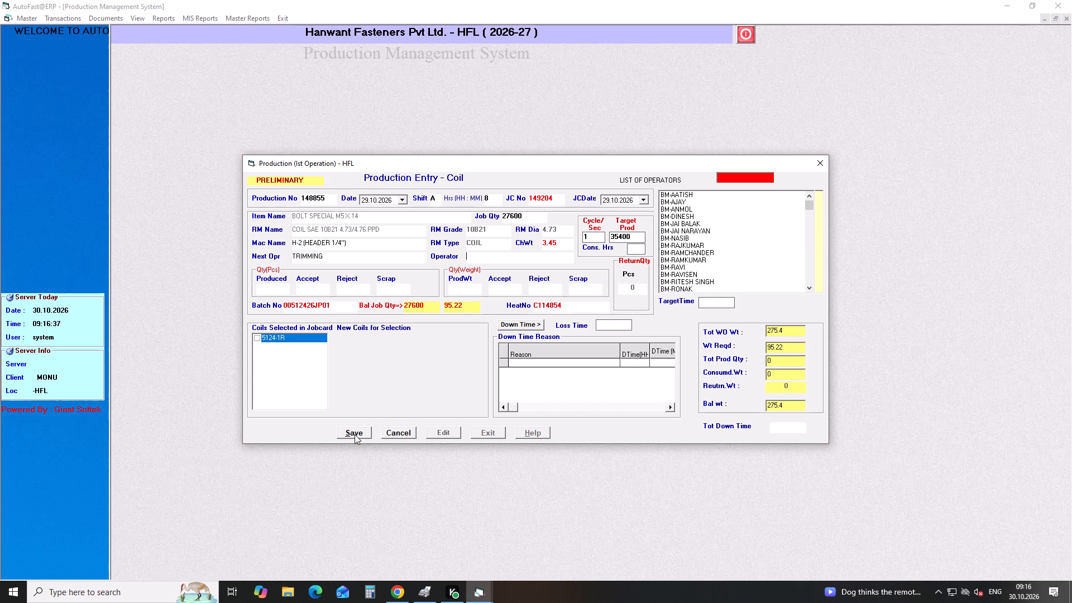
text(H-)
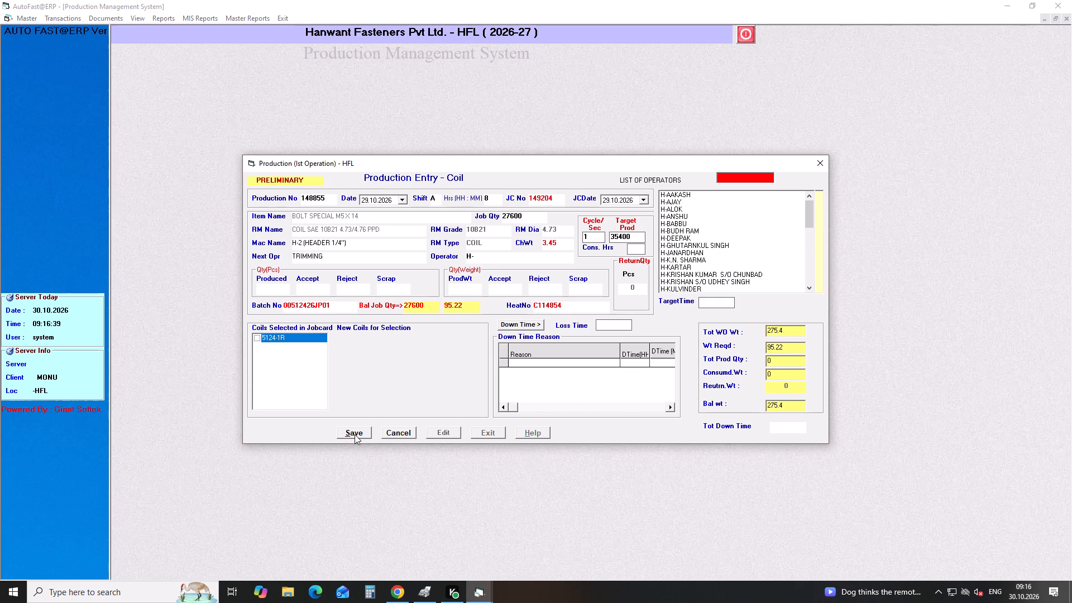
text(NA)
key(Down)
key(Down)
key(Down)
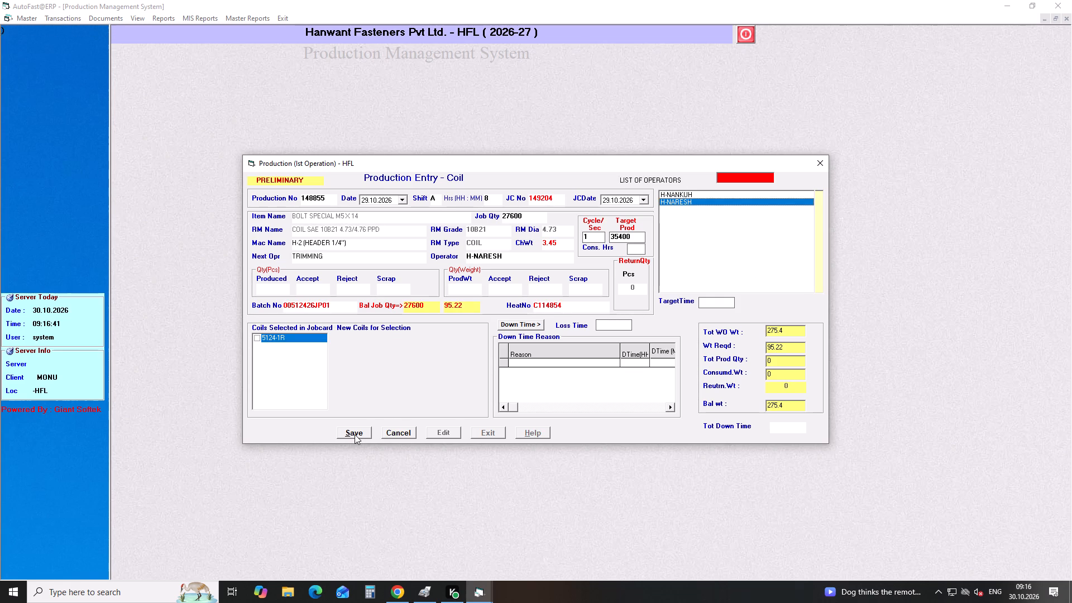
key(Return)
Enter 27600 pieces produced, mark coil 5124-1R, and save the special bolt production entry.
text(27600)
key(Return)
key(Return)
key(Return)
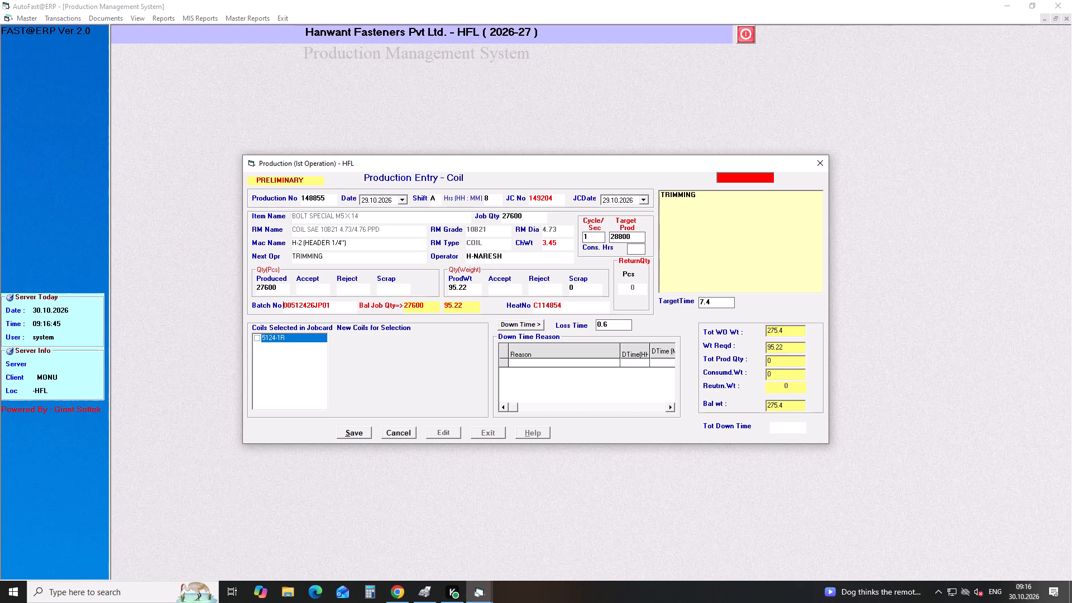
click(257, 338)
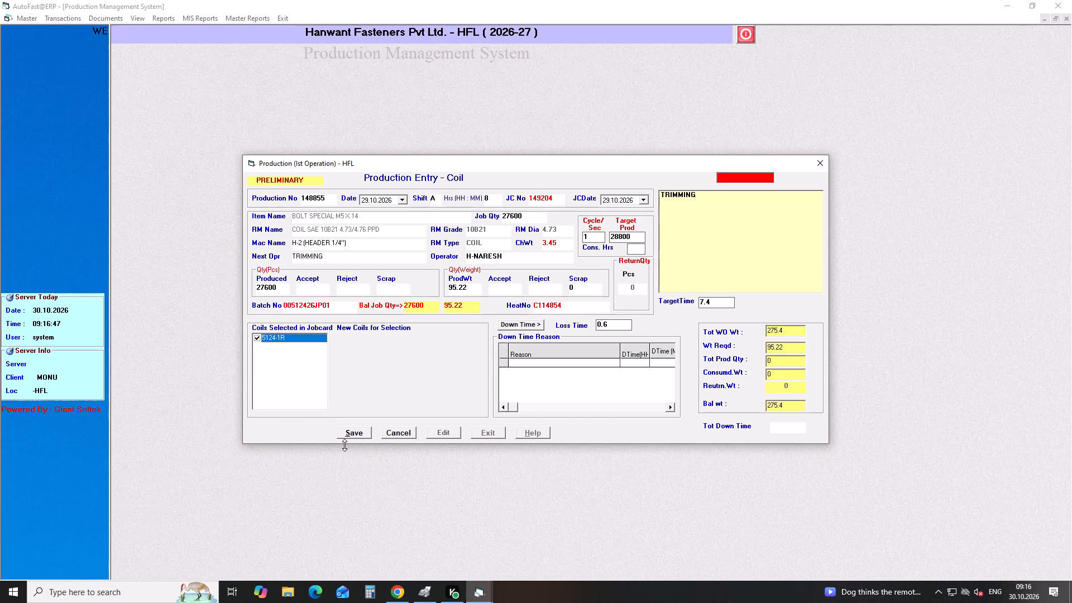
click(353, 436)
key(Return)
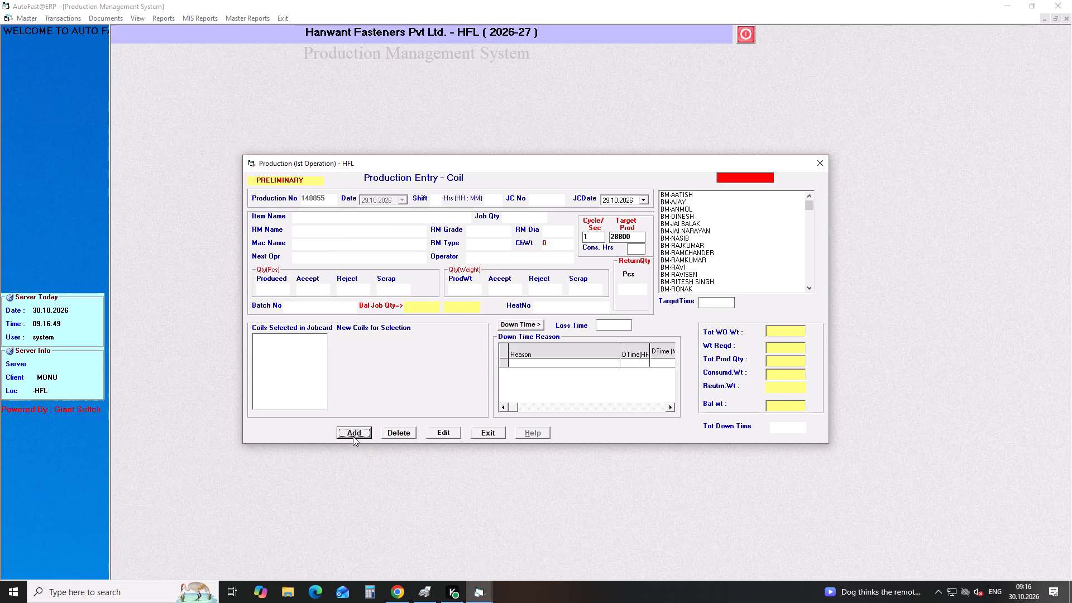
Start a new coil production entry dated 29.10.2026 for shift A.
key(Return)
key(Down)
key(Return)
key(a)
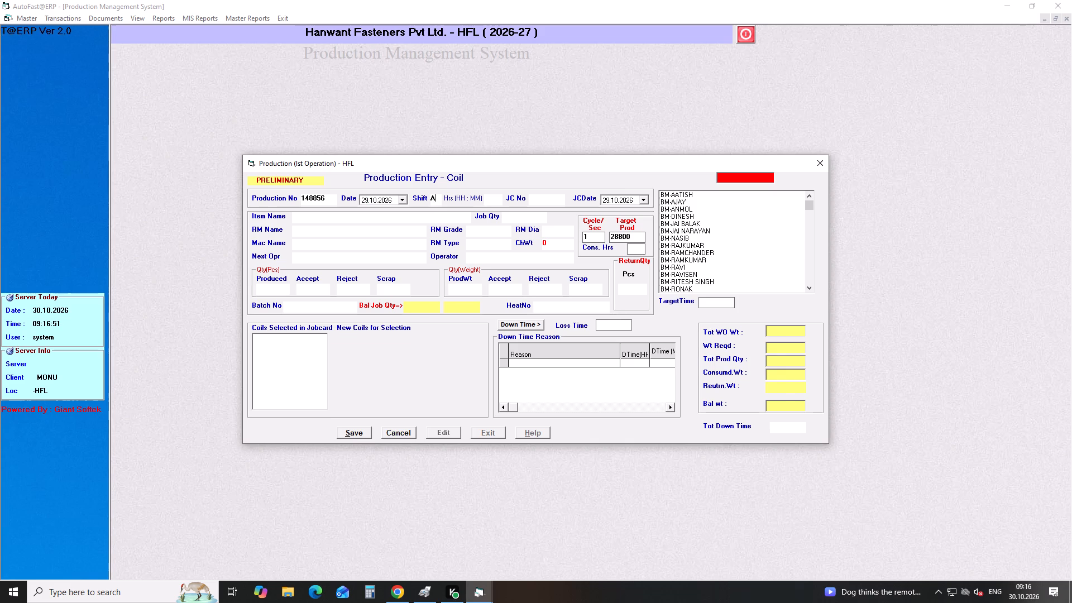
key(Return)
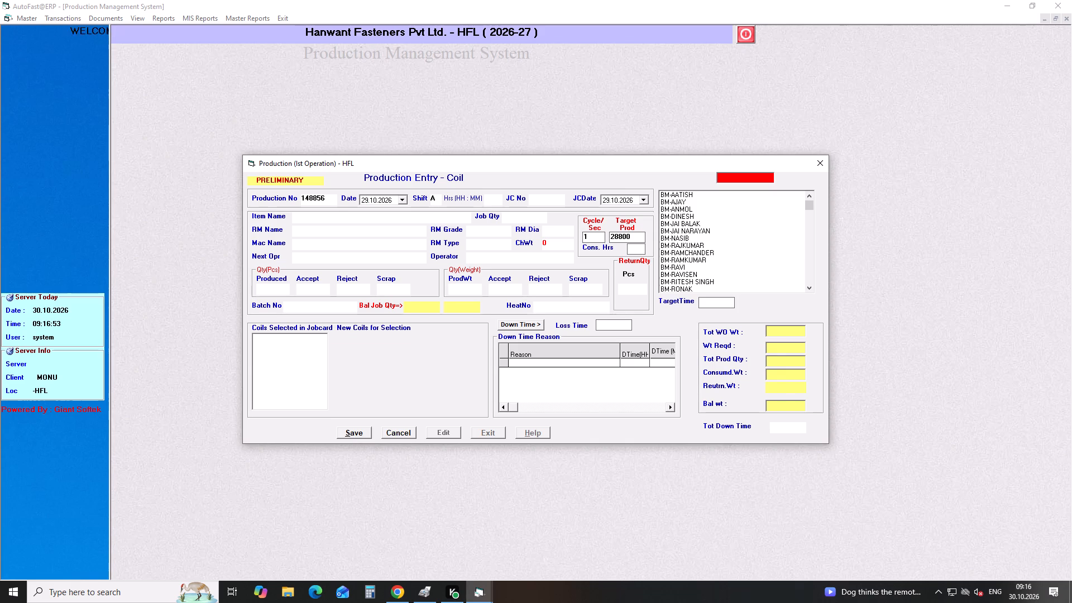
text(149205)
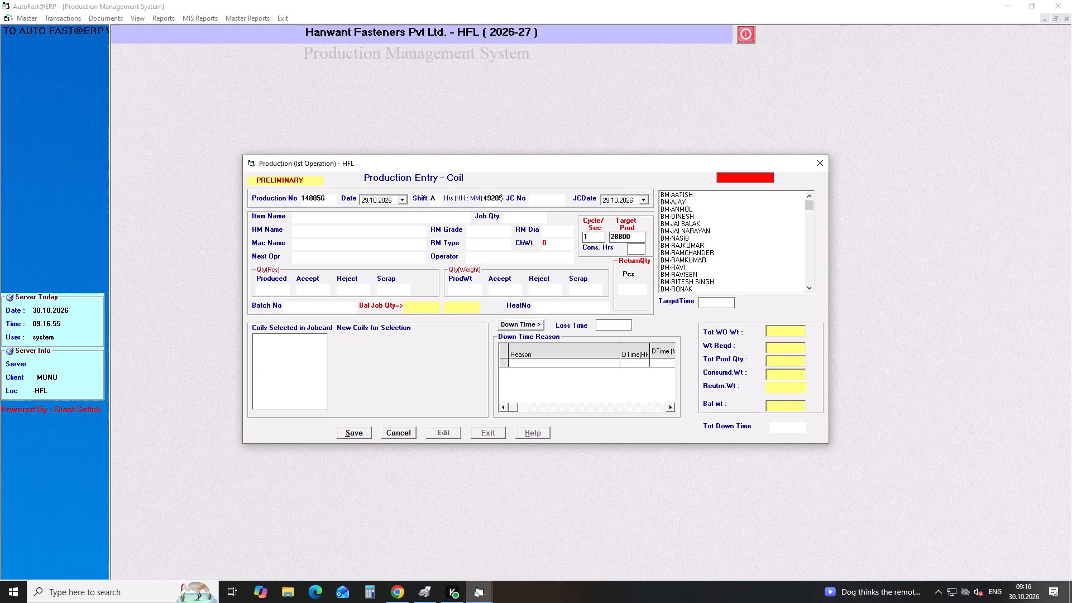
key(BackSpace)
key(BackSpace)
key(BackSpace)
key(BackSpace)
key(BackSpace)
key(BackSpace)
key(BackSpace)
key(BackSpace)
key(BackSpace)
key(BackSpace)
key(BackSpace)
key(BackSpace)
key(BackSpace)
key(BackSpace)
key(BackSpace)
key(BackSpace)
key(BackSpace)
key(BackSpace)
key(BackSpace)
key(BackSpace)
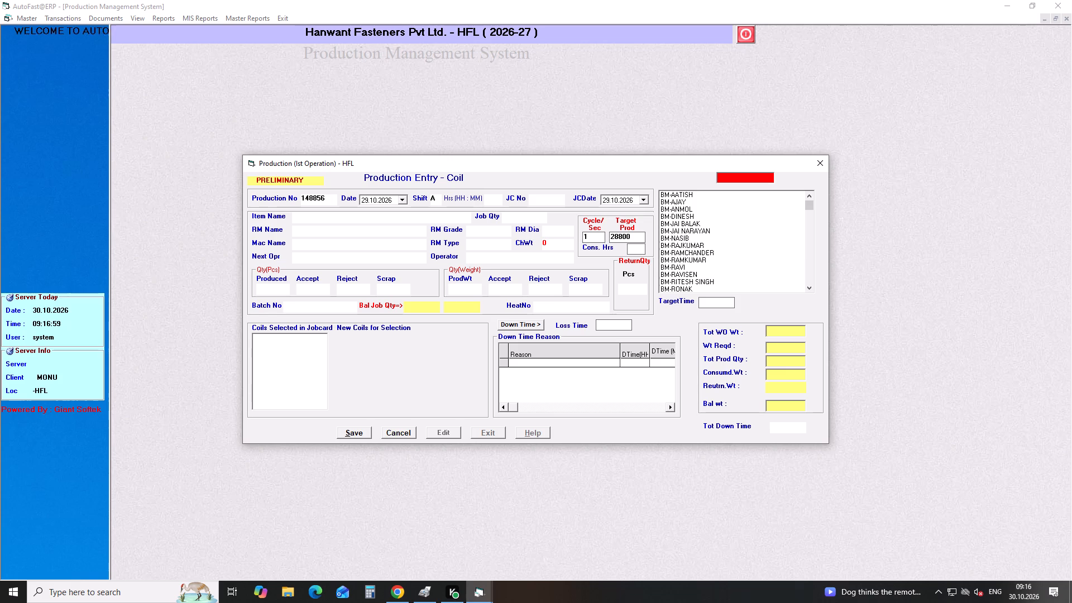
Set the entry's hours to 9.5 and load job card 149205, accepting its item and machine details.
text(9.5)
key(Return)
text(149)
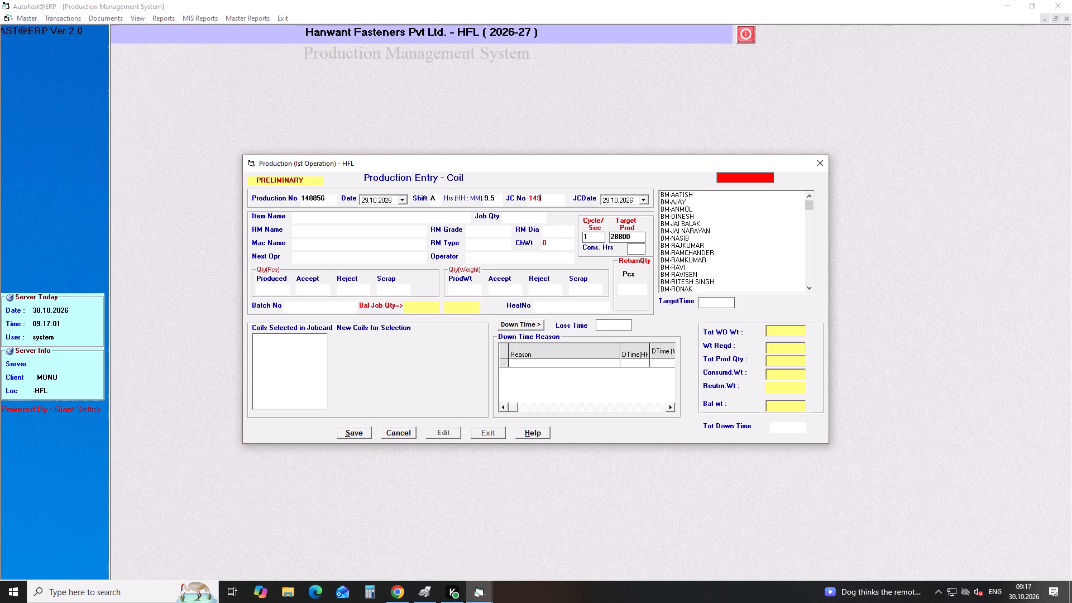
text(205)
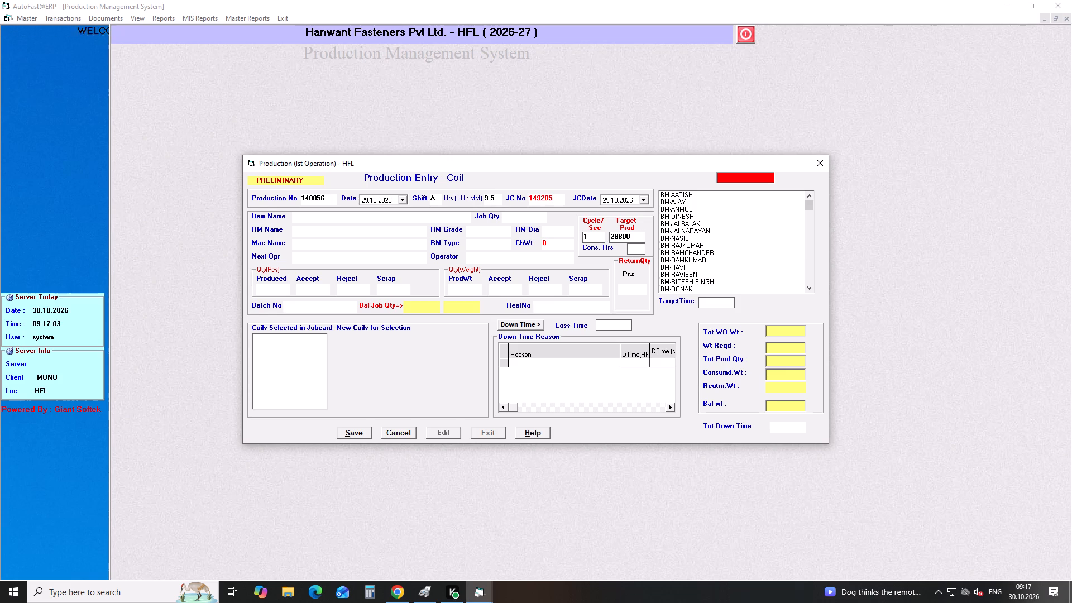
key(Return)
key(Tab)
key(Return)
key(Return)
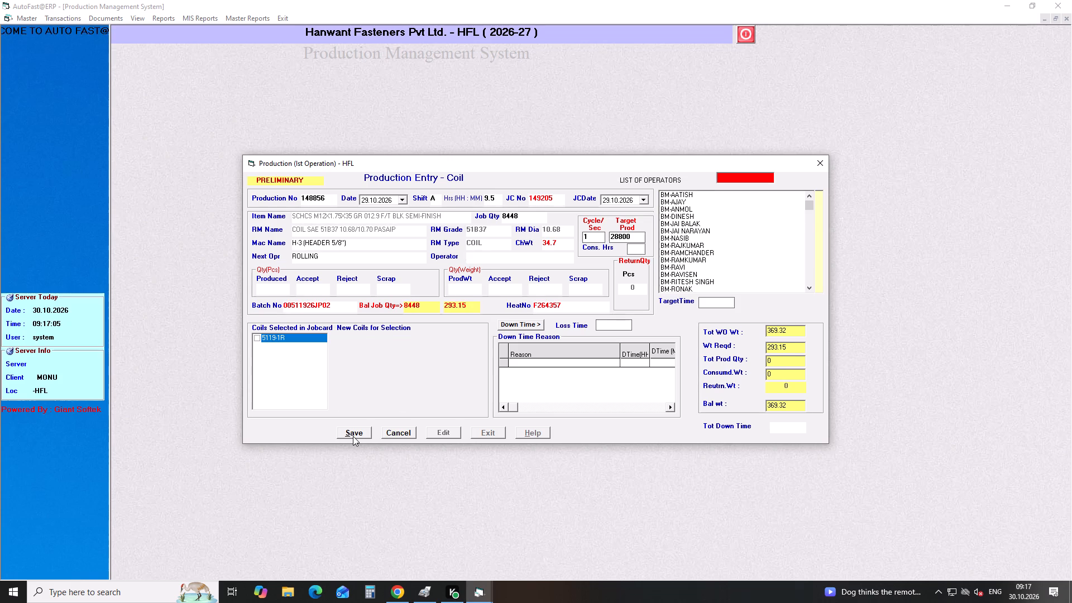
Choose the first operator matching H-KRI for the M12x1.75x35 SCHCS production entry.
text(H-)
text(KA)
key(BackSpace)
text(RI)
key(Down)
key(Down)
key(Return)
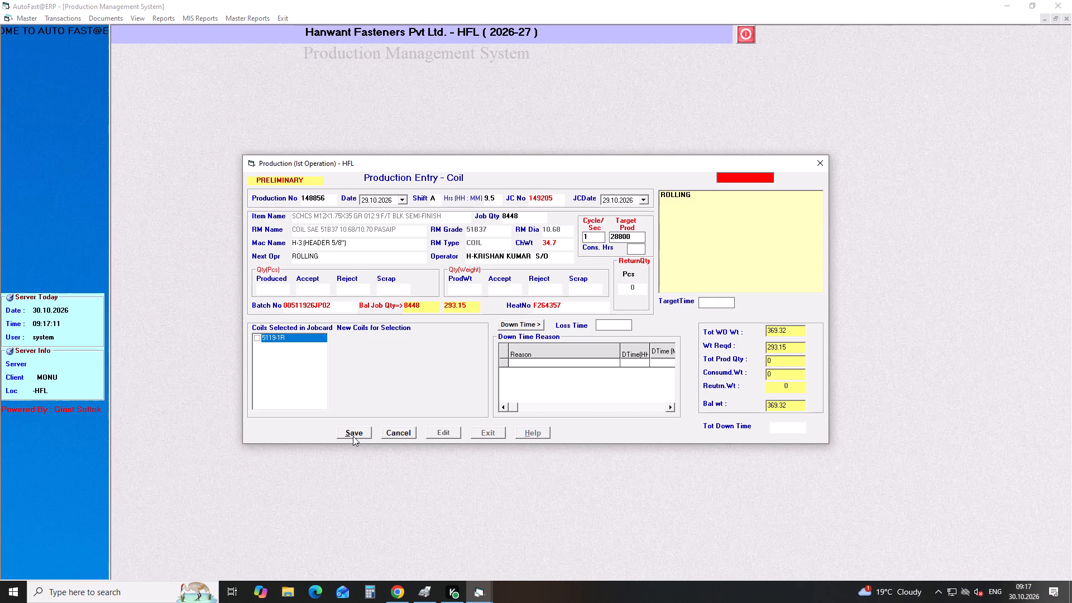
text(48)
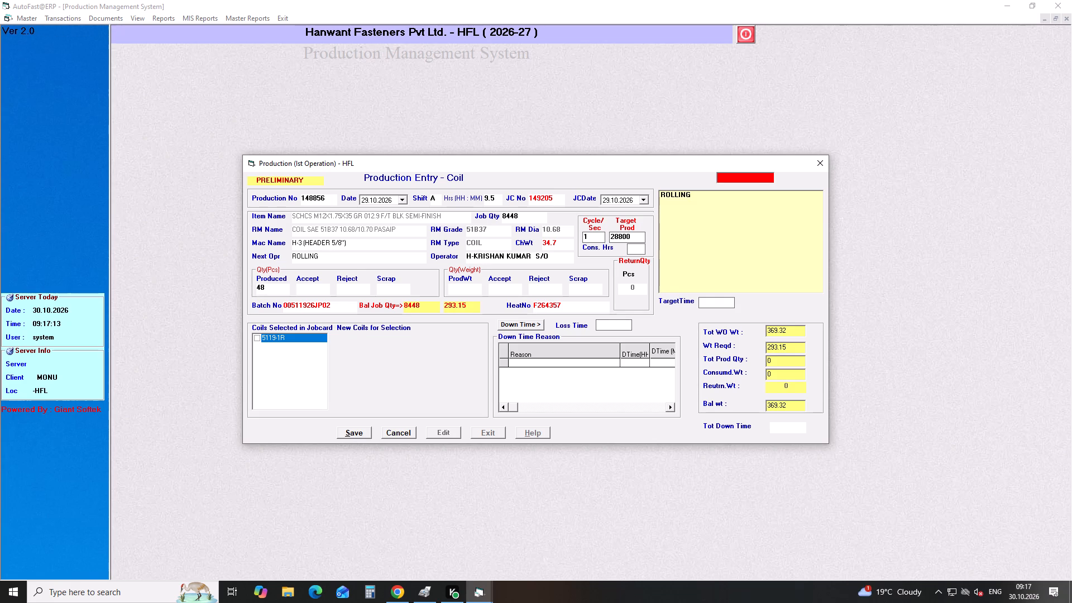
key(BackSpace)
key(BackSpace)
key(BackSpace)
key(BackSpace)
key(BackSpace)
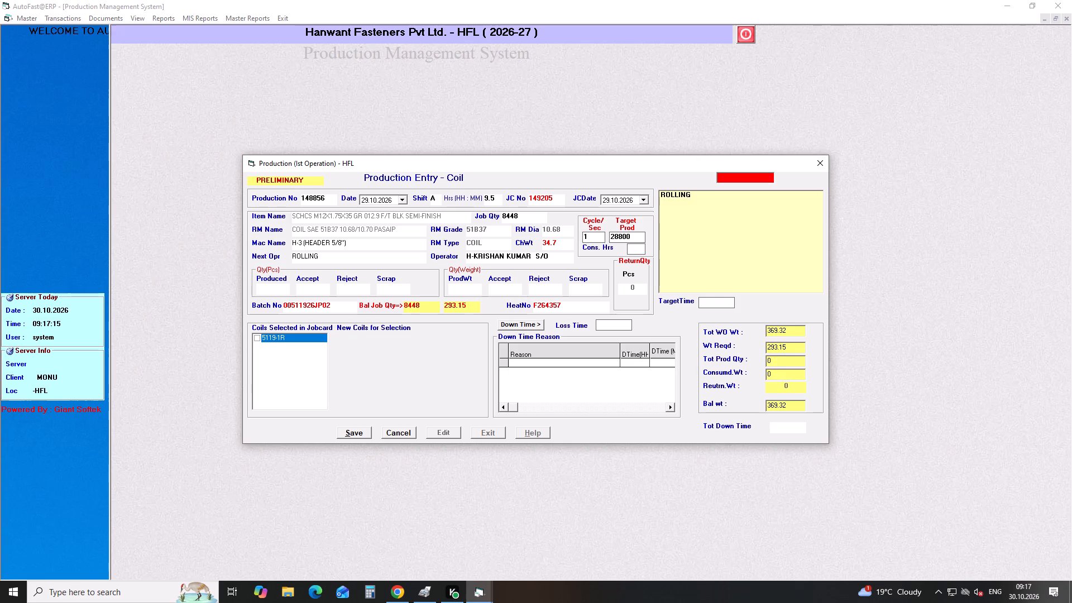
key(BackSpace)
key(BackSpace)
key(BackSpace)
Enter 8448 pieces produced, mark coil 5119-1R, and save the M12 SCHCS production entry.
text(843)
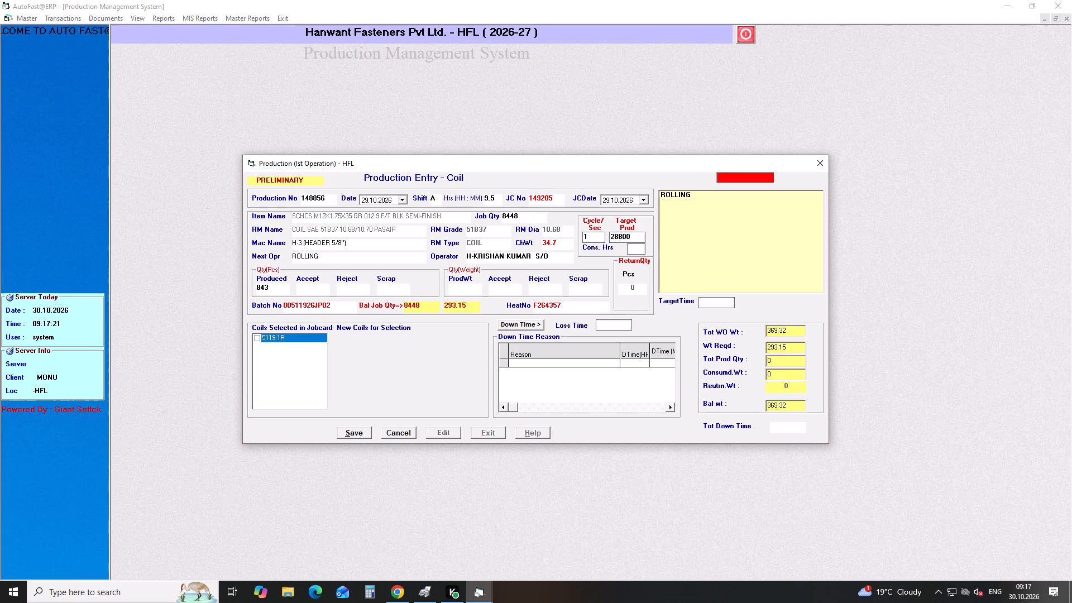
key(8)
key(BackSpace)
key(BackSpace)
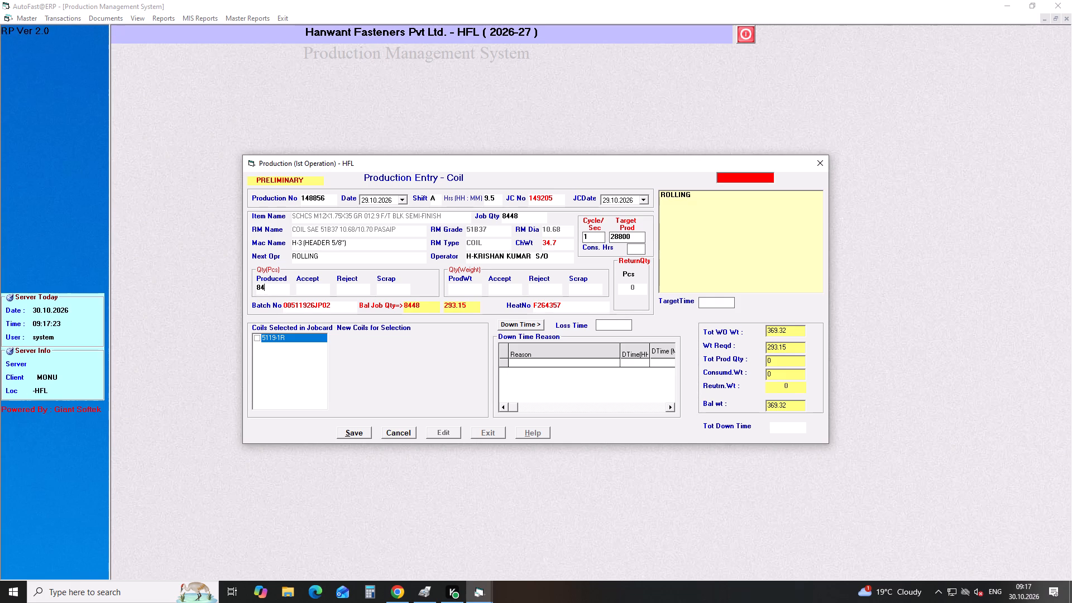
text(48)
key(Return)
key(Return)
key(Return)
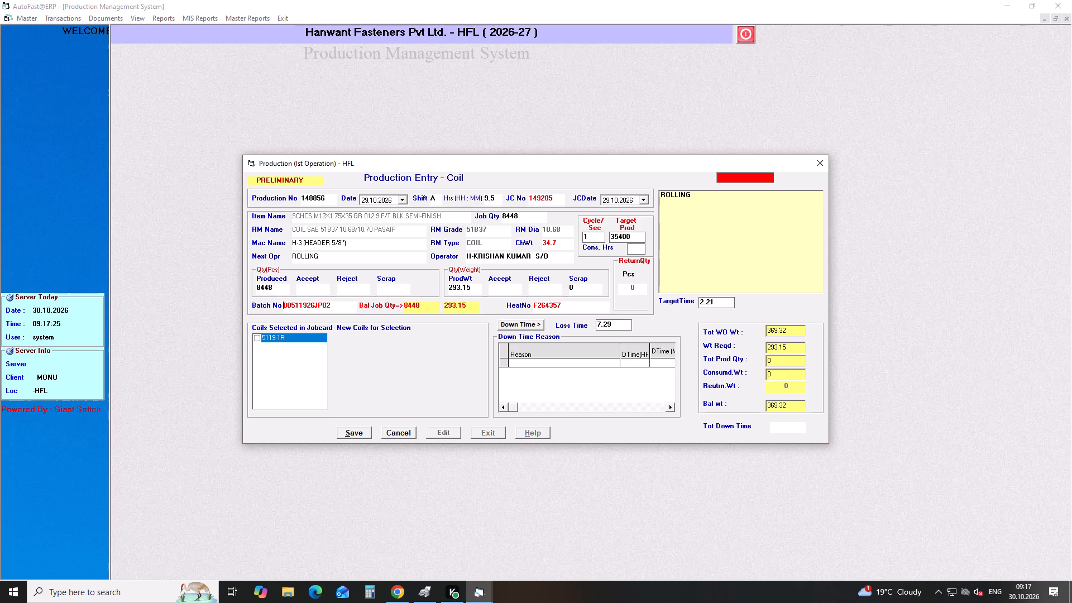
key(Return)
click(260, 340)
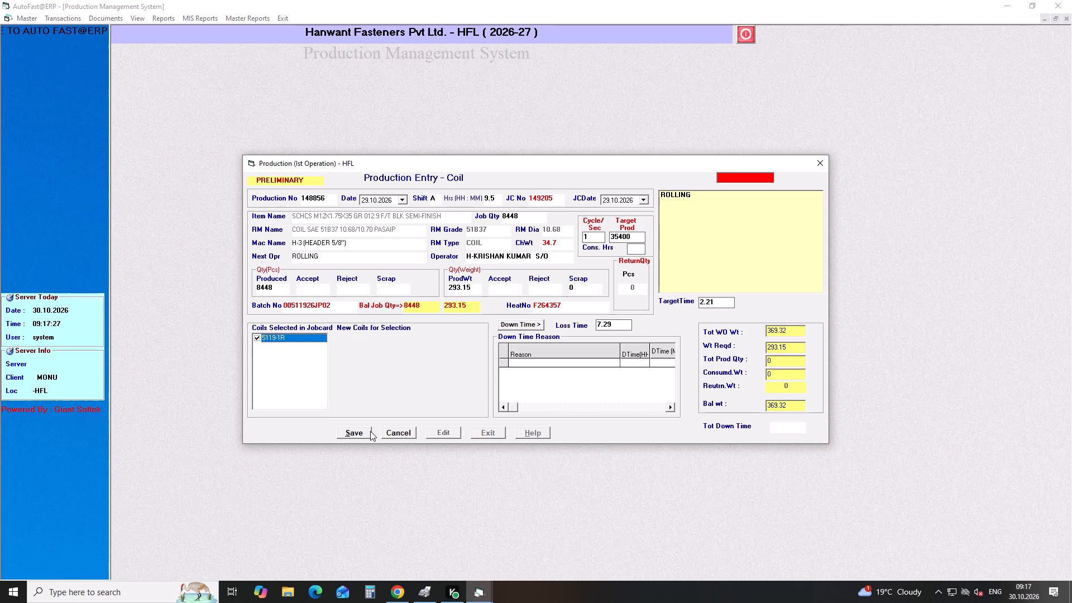
click(365, 434)
key(Return)
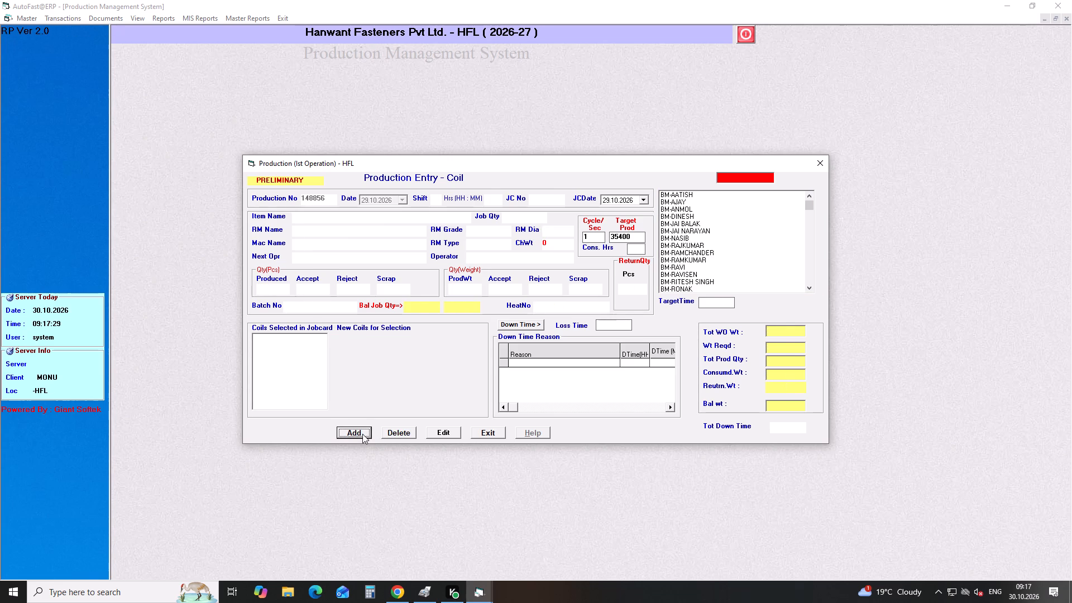
Start a new coil production entry dated 29.10.2026 for shift A with 9.5 hours.
key(Return)
key(Down)
key(Return)
key(a)
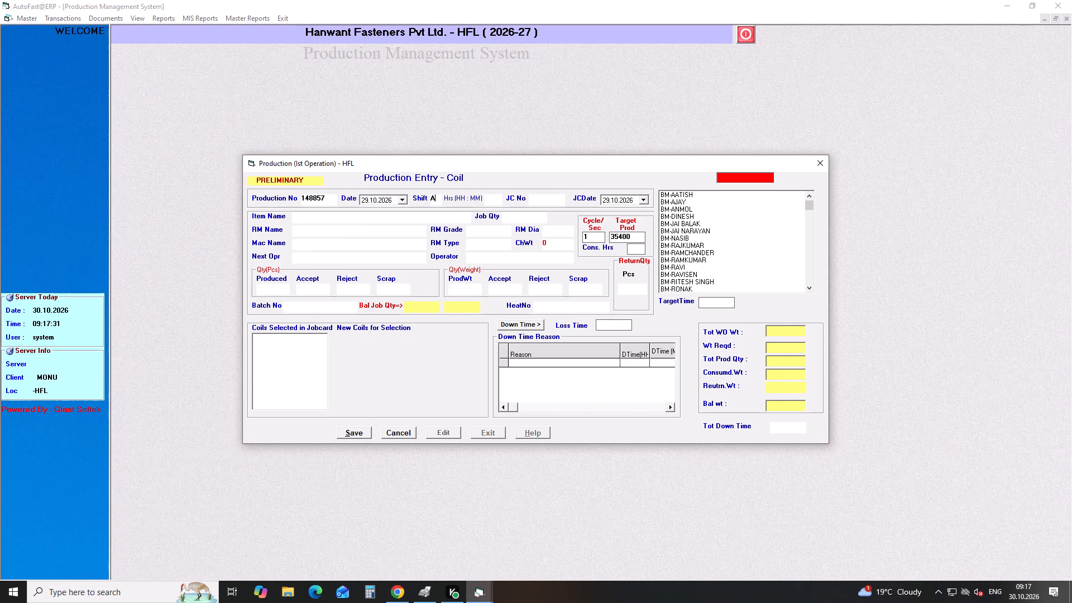
key(Return)
text(9.5)
key(Return)
Load job card 149206 into the entry, accepting its machine and next operation.
text(1482)
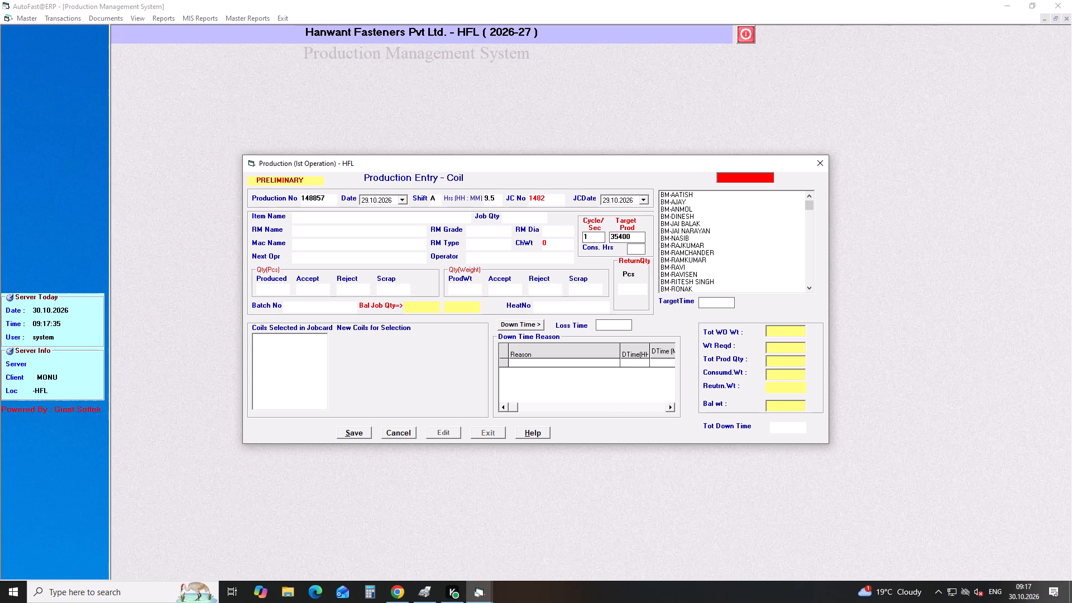
key(BackSpace)
key(BackSpace)
text(920)
key(6)
key(Tab)
key(Return)
key(Return)
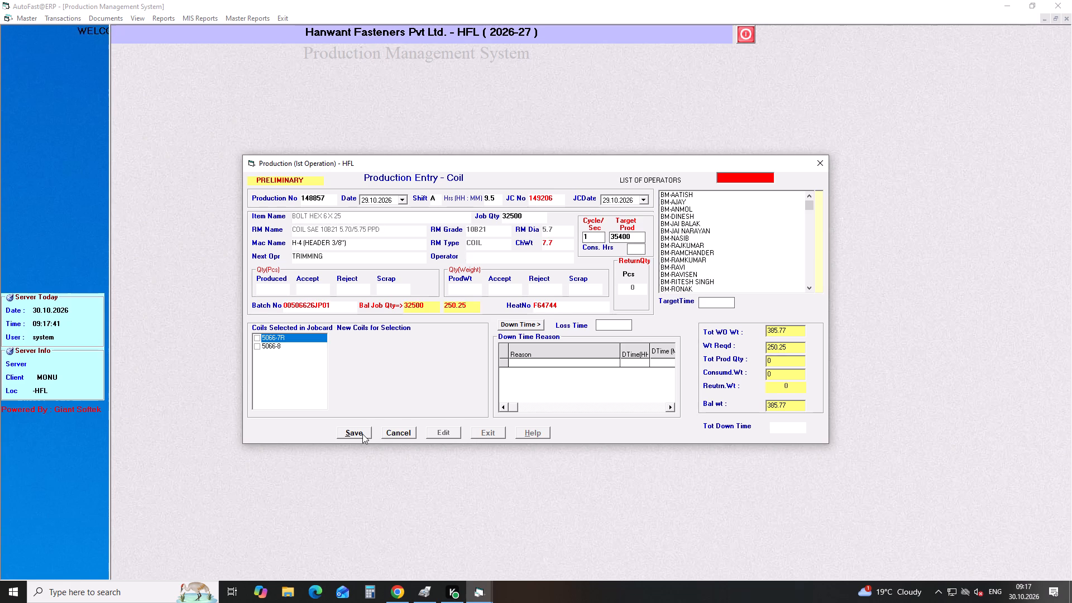
text(H-RAM)
key(Down)
key(Down)
key(Down)
key(Return)
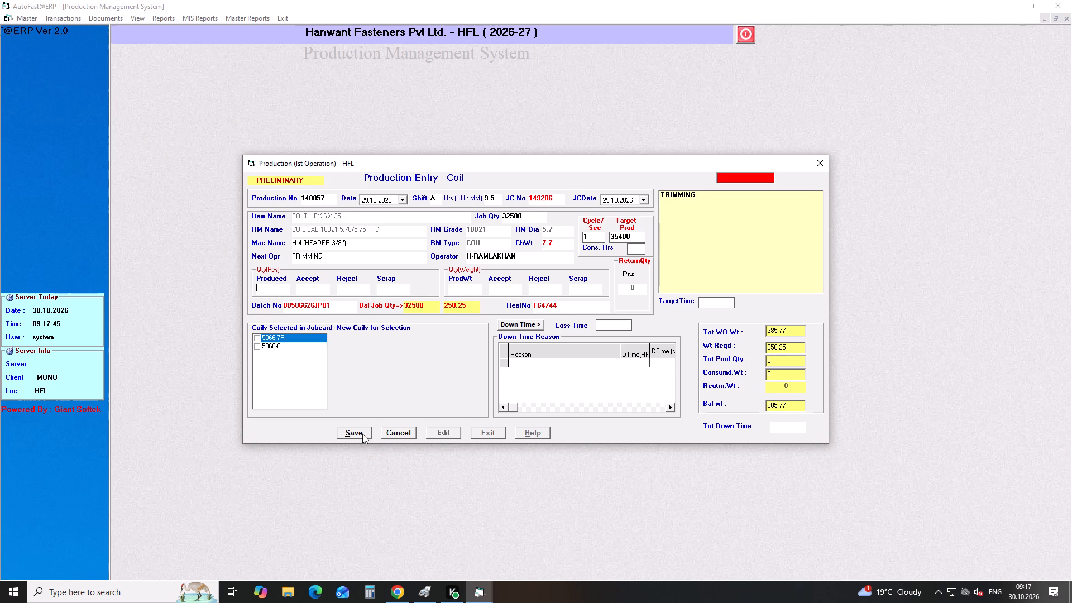
Enter 32500 pieces produced, mark coils 5066-7R and 5066-8, and save the BOLT HEX 6X25 production entry.
text(32500)
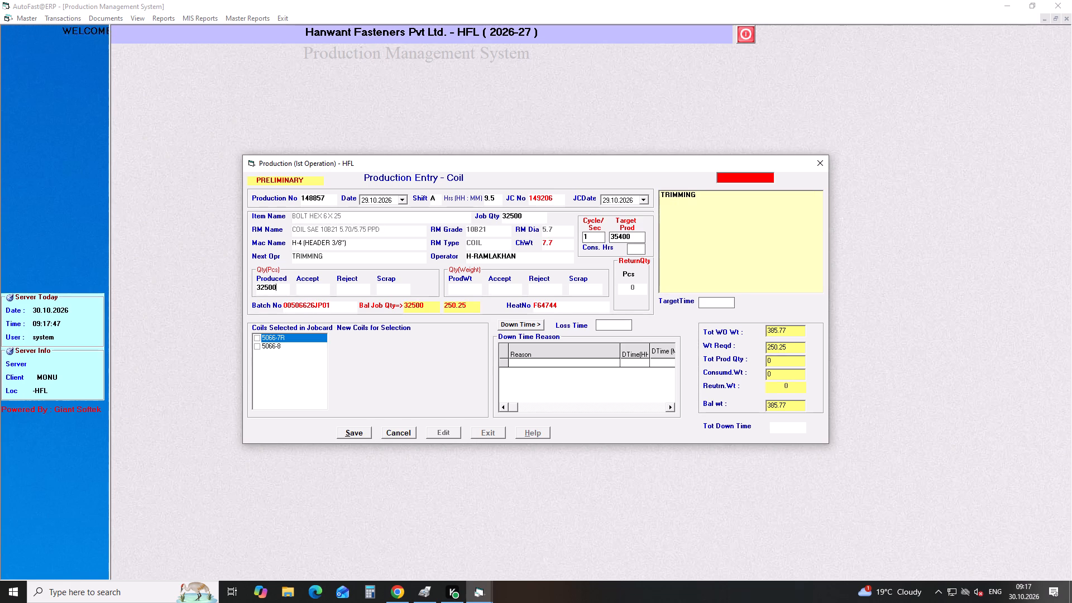
key(Return)
key(Return)
key(Return)
click(258, 337)
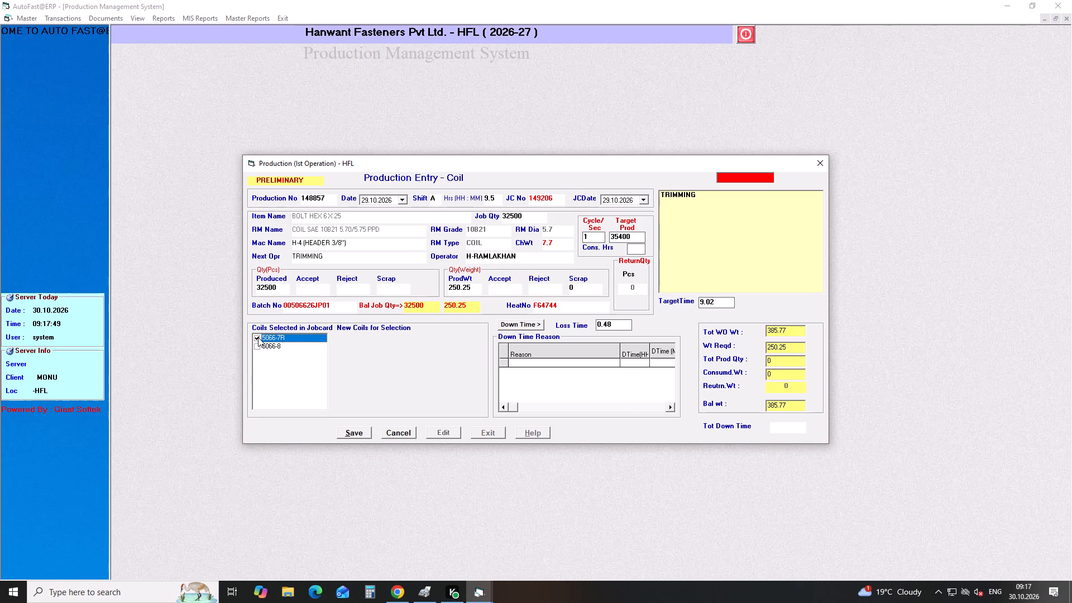
click(257, 346)
click(359, 433)
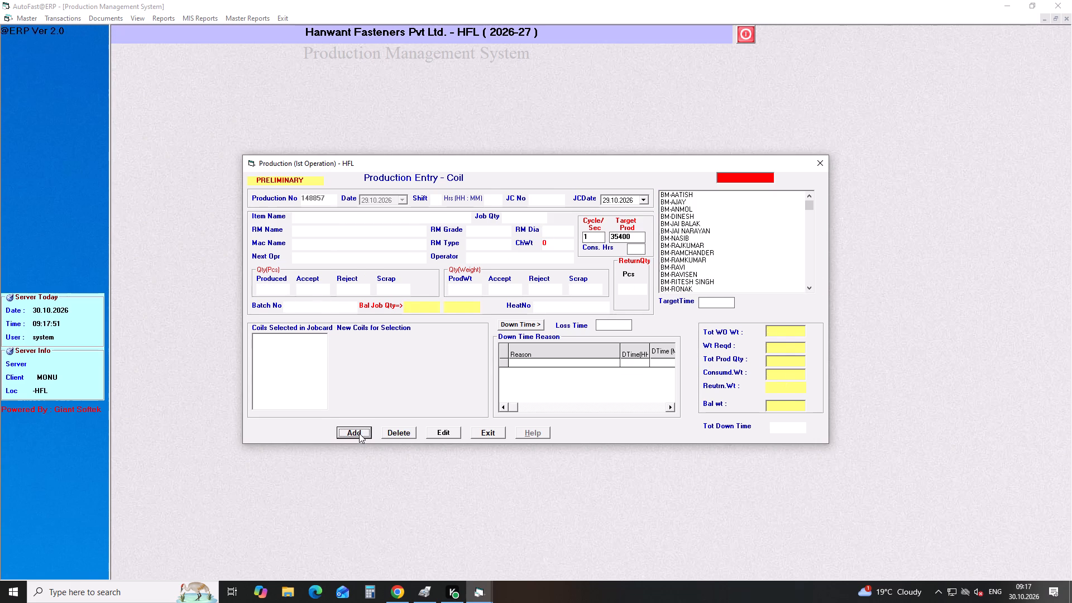
Start another coil production entry dated 29.10.2026 for shift A with 9.5 hours.
key(Return)
key(Return)
key(Down)
key(Return)
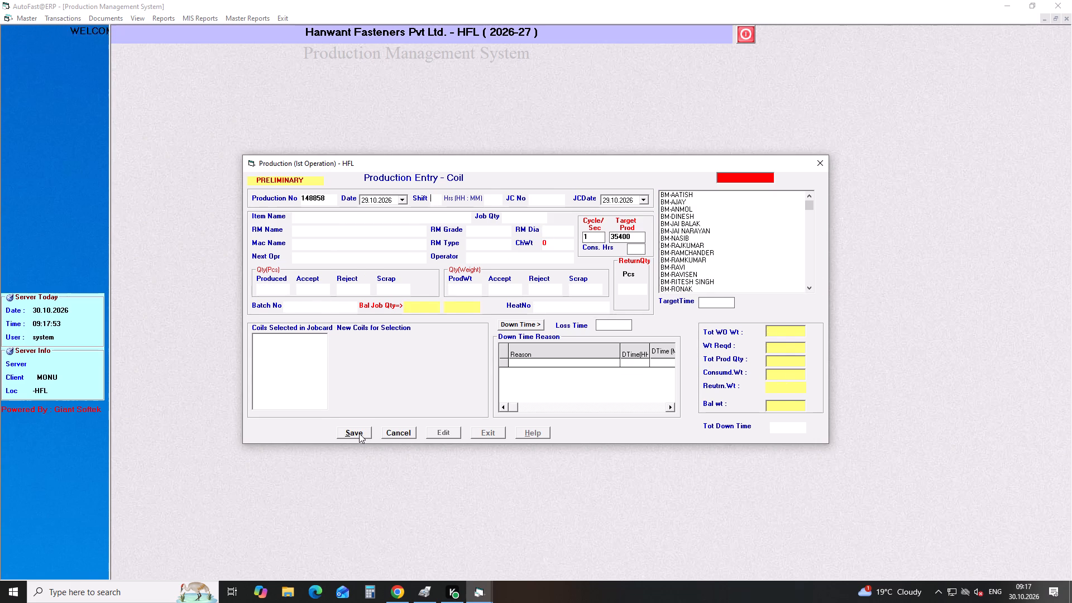
key(a)
key(Return)
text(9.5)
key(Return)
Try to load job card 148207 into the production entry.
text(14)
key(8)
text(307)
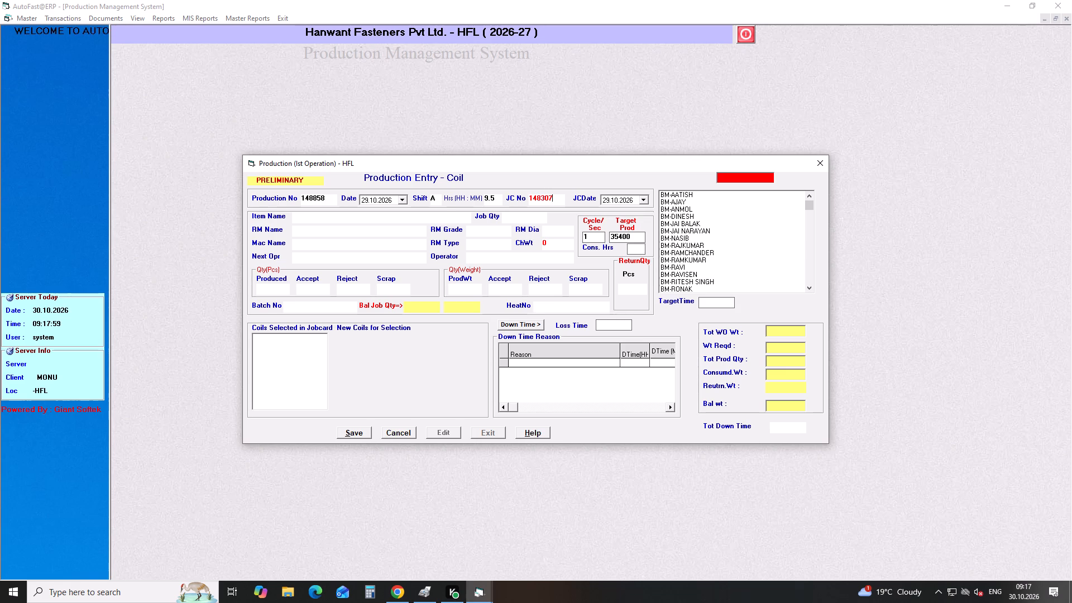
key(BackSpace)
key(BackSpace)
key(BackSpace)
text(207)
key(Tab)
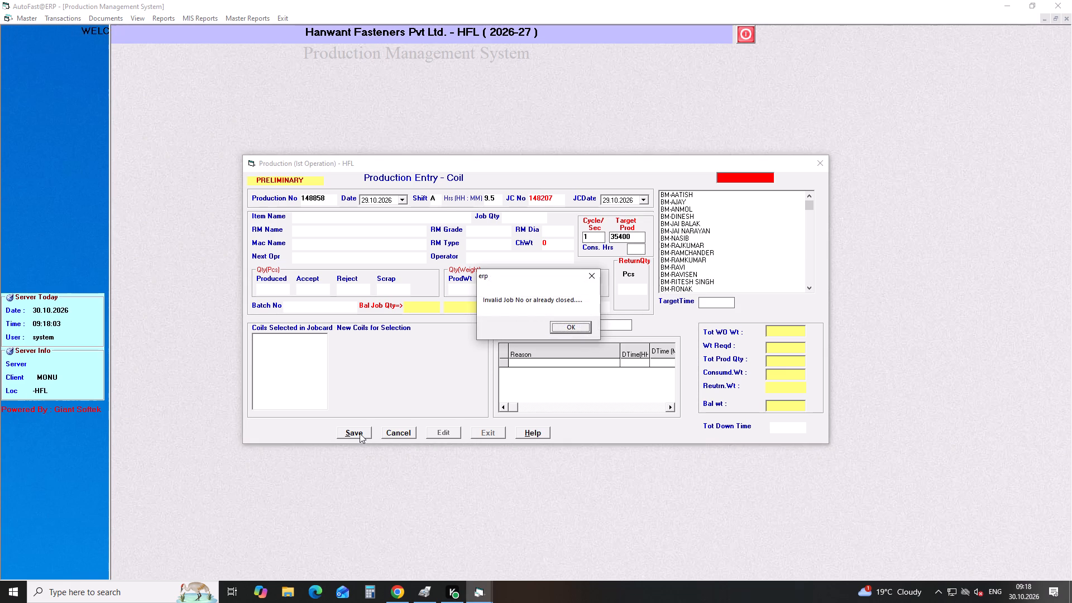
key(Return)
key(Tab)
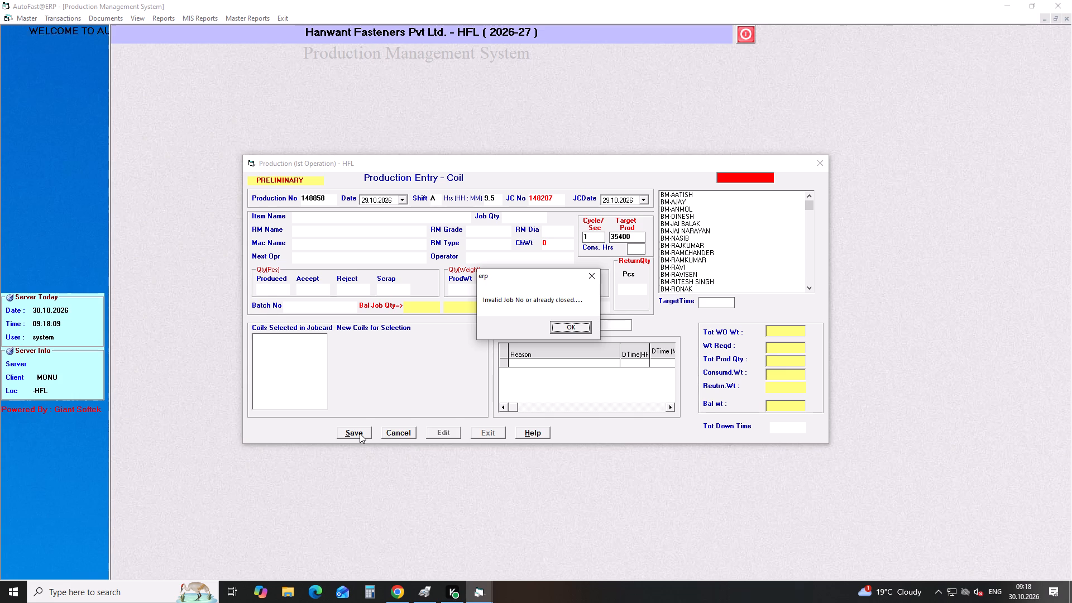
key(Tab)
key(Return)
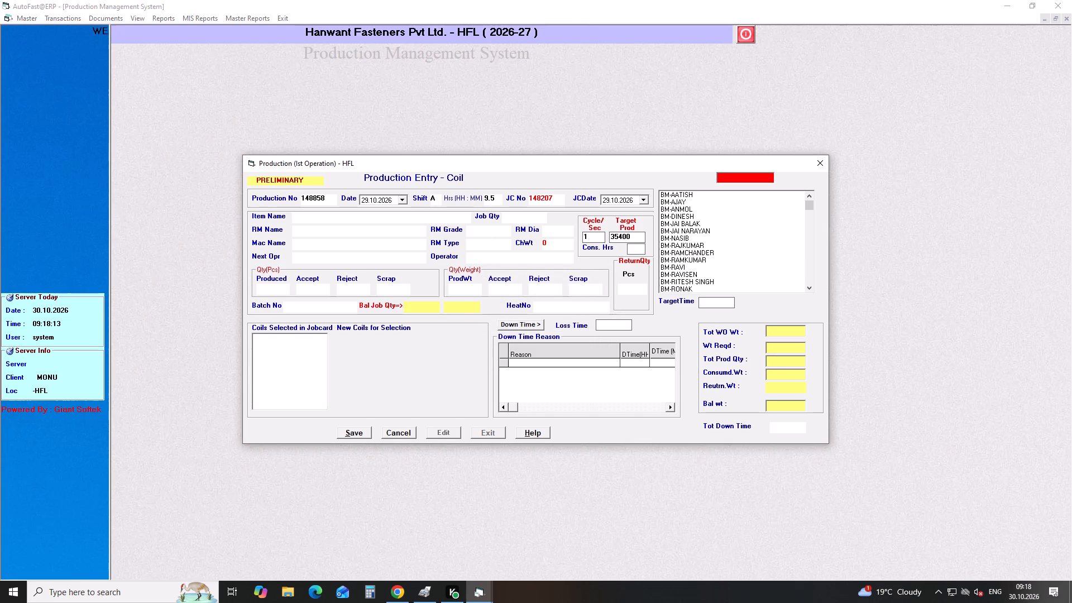
Replace the job card number with 149207 and load it, accepting its machine and next operation.
drag(556, 199, 502, 199)
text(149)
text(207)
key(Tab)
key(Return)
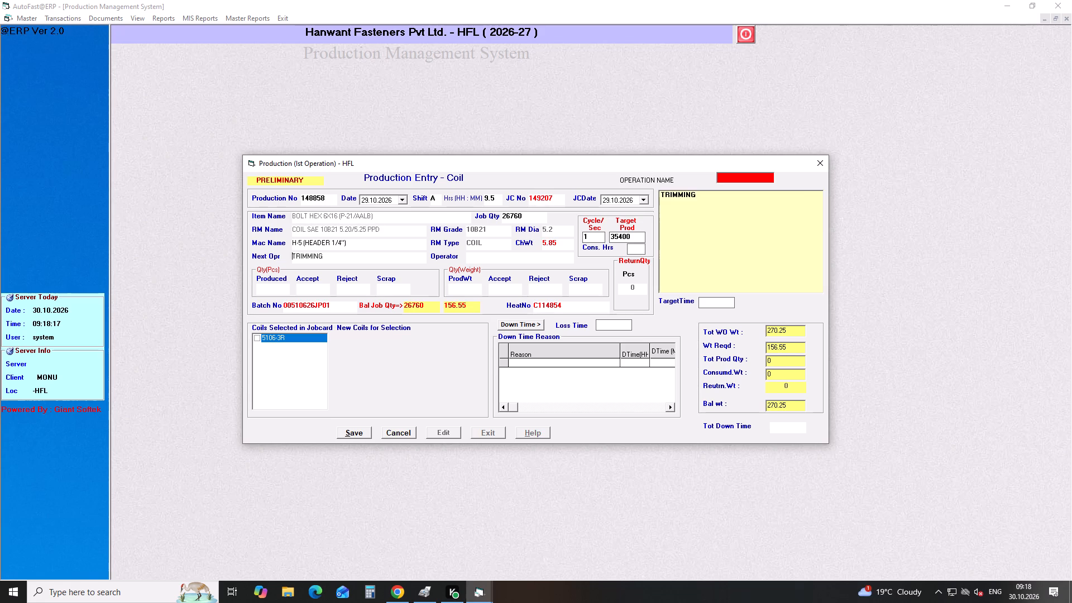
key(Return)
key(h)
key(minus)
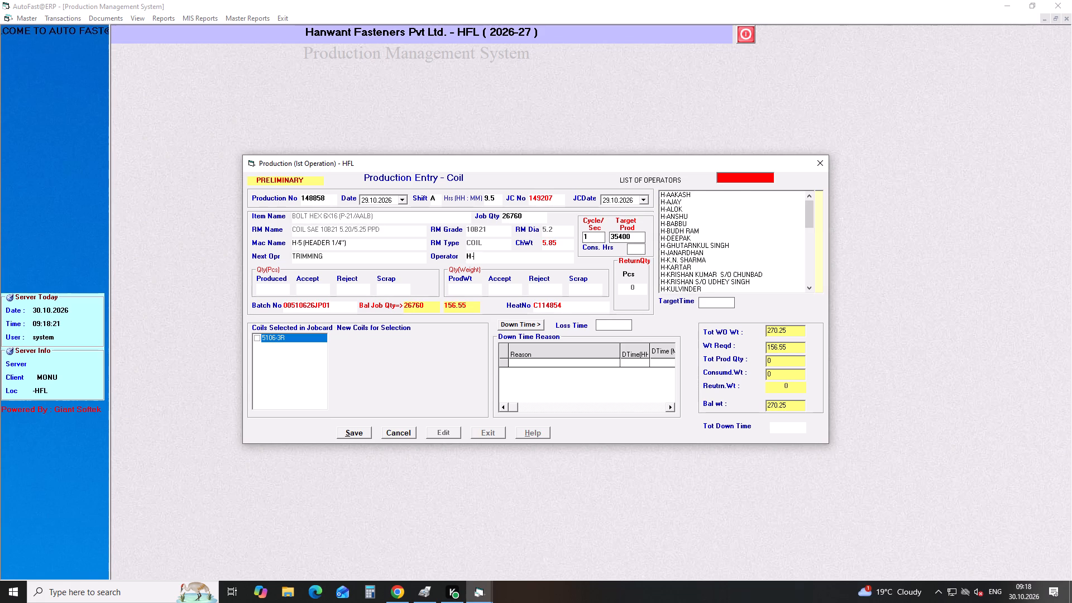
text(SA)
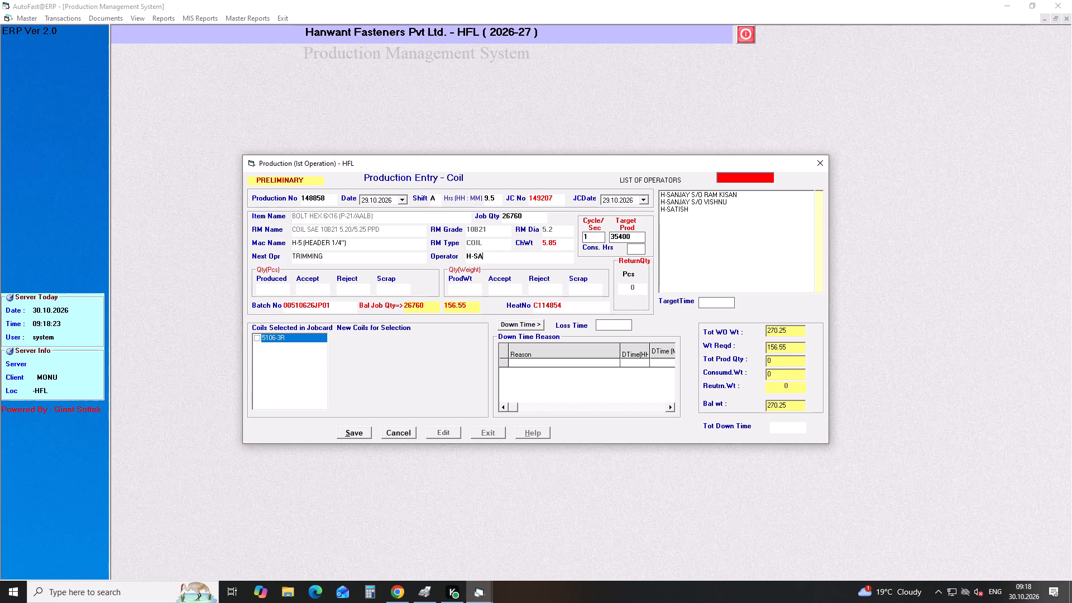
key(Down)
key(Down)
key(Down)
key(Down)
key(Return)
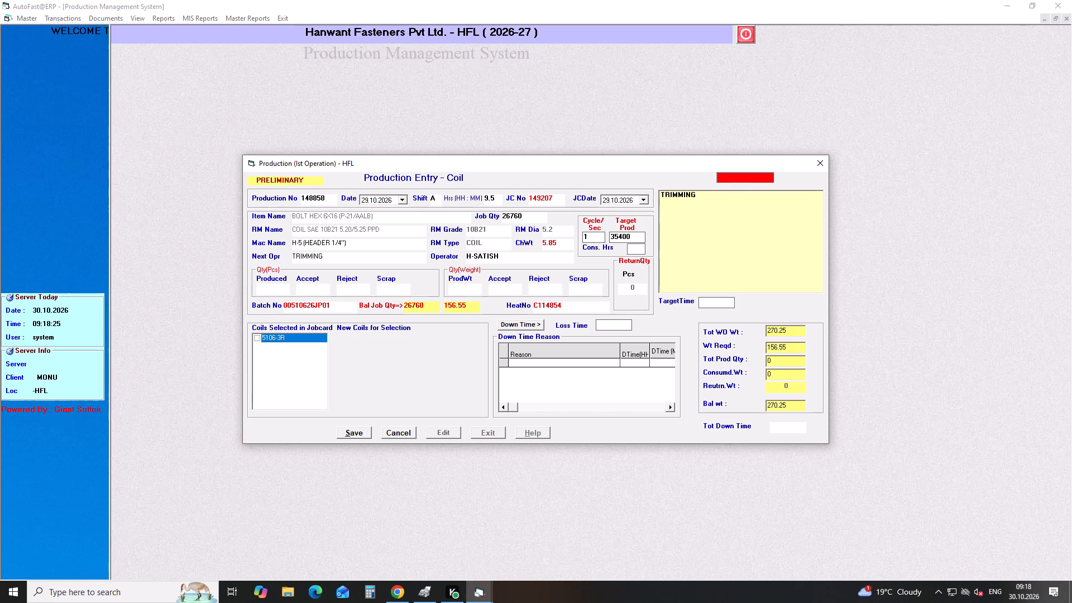
Enter 26760 pieces produced, mark coil 5106-3R, and save the BOLT HEX 6X16 production entry.
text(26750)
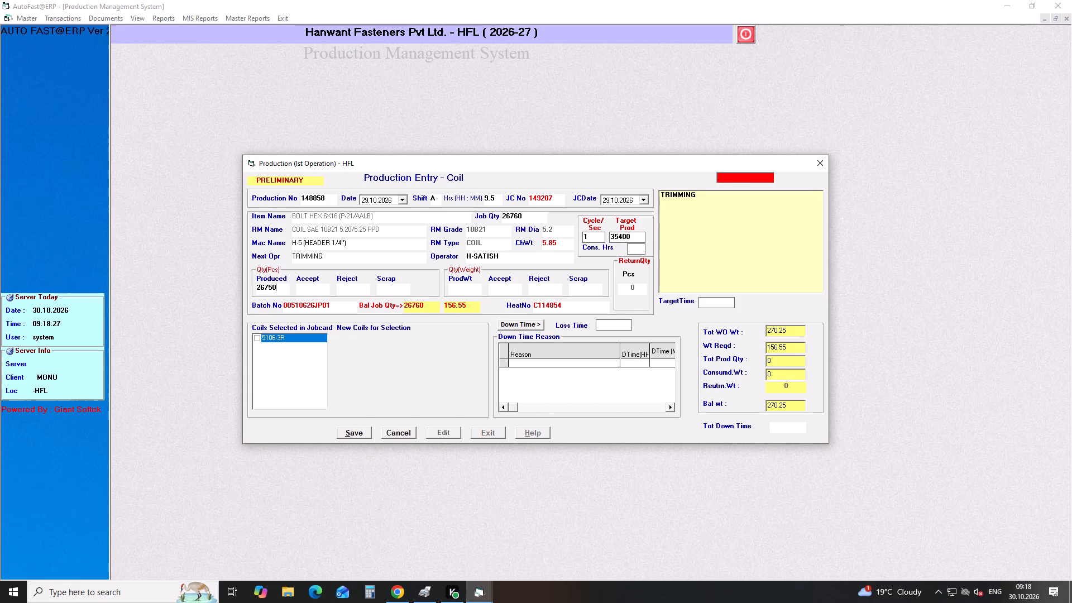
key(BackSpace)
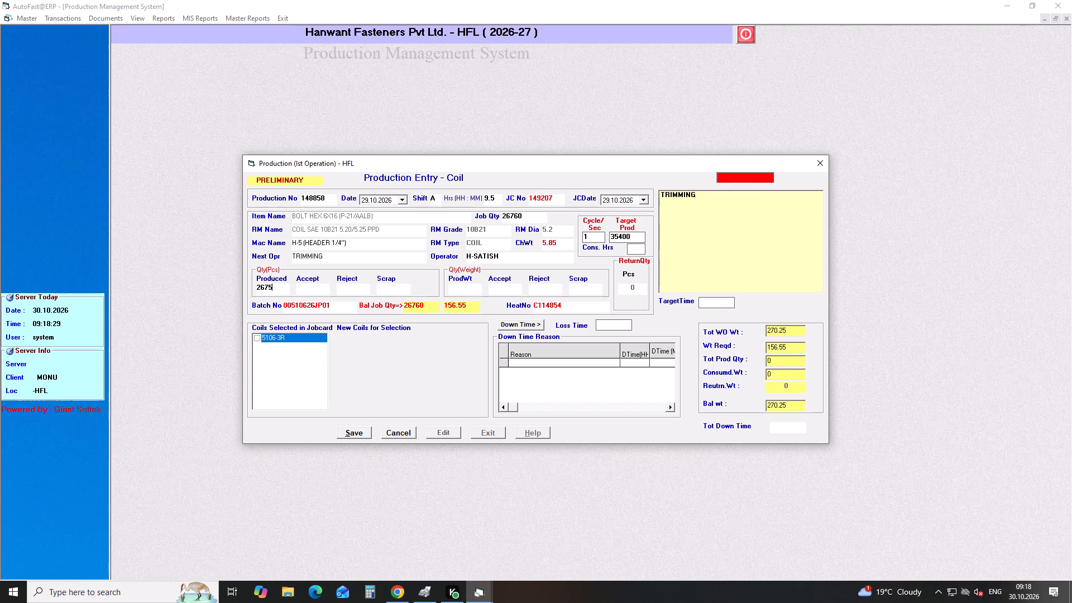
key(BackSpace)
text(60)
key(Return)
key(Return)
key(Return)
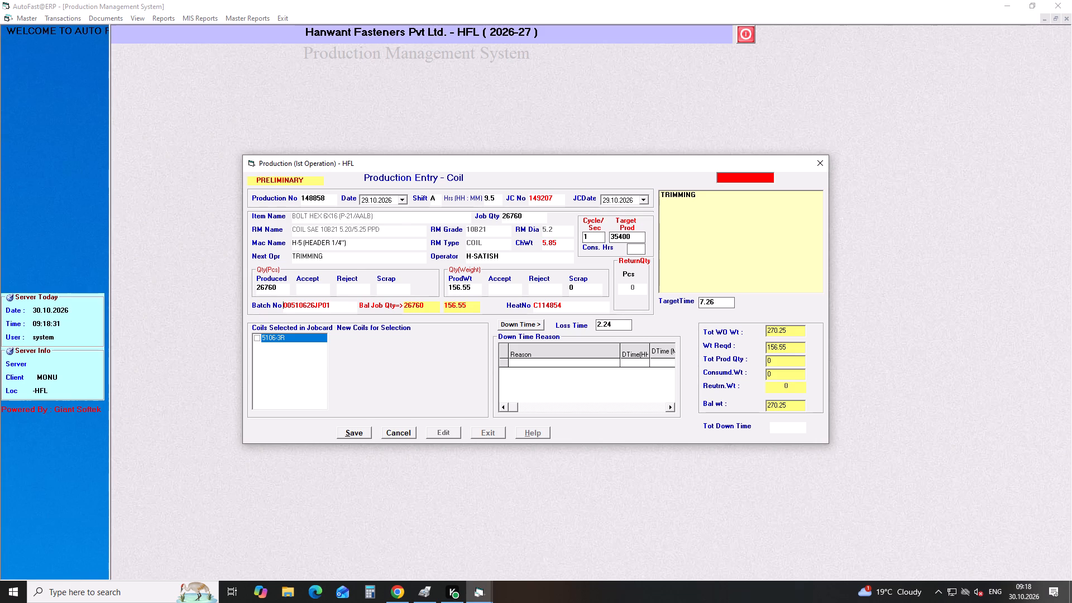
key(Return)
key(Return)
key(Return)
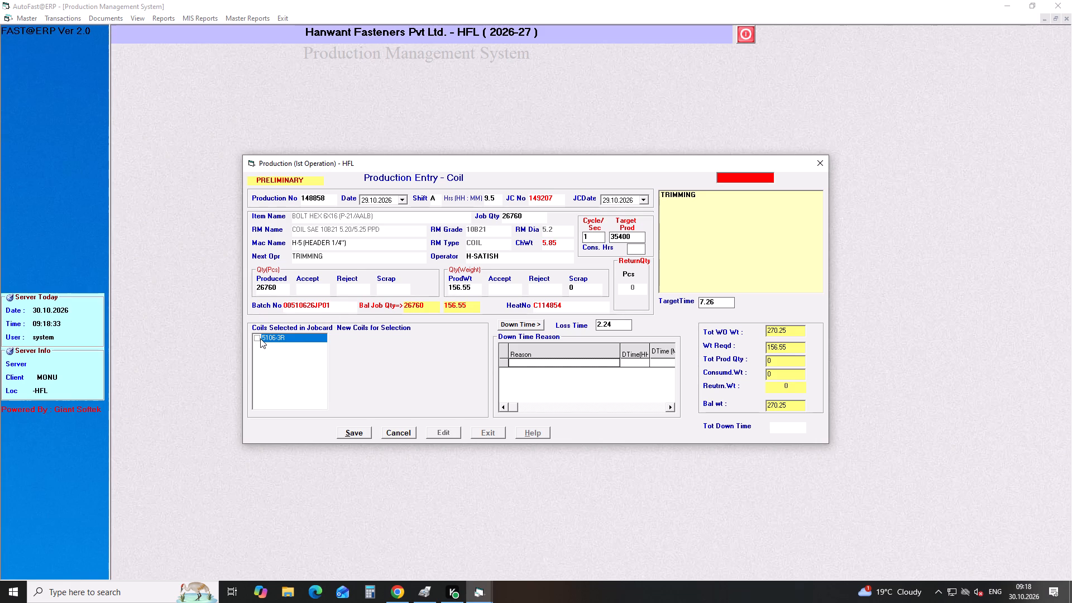
click(260, 338)
click(350, 434)
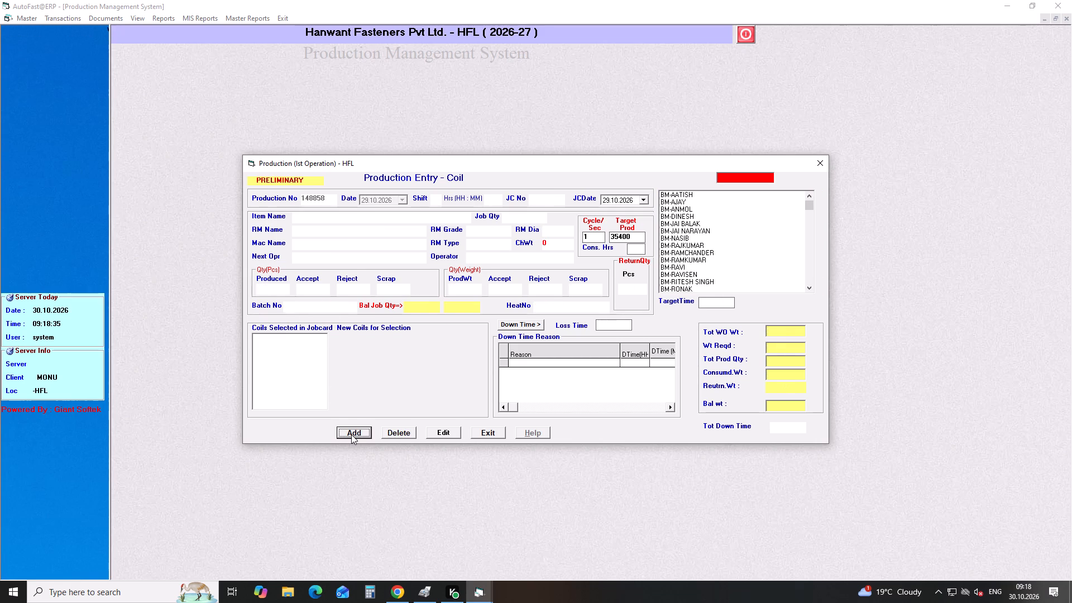
Start another coil production entry dated 29.10.2026 for shift A with 9.5 hours.
key(Return)
key(Return)
key(Down)
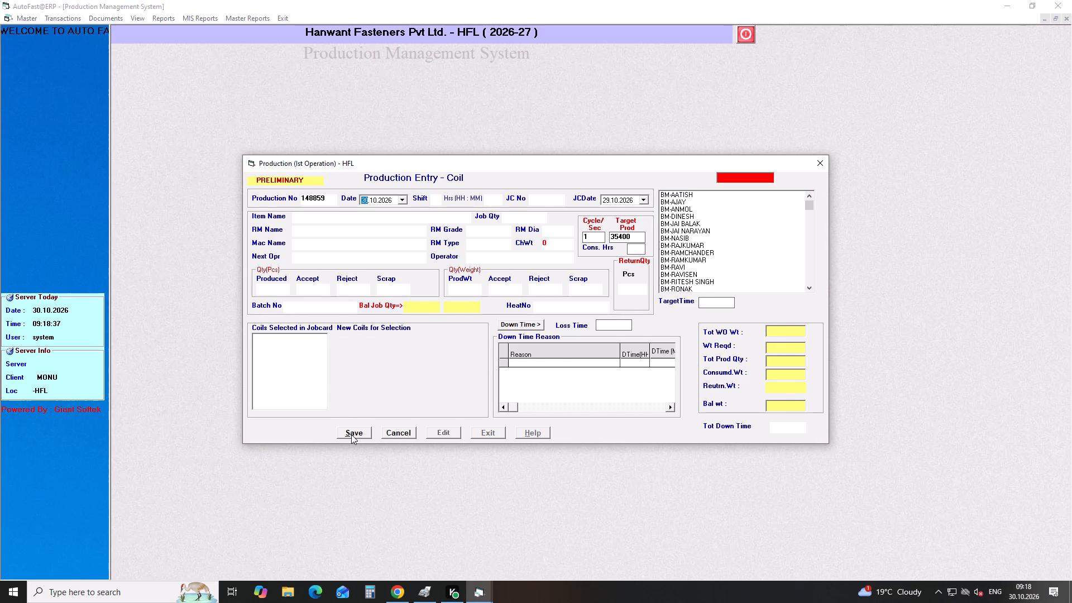
key(Tab)
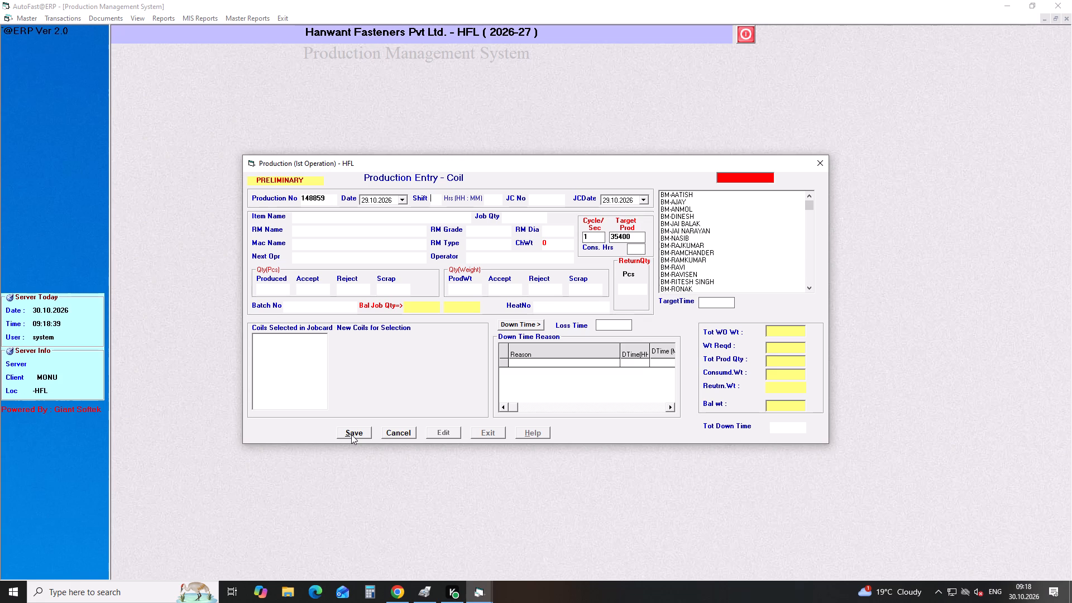
key(a)
key(Return)
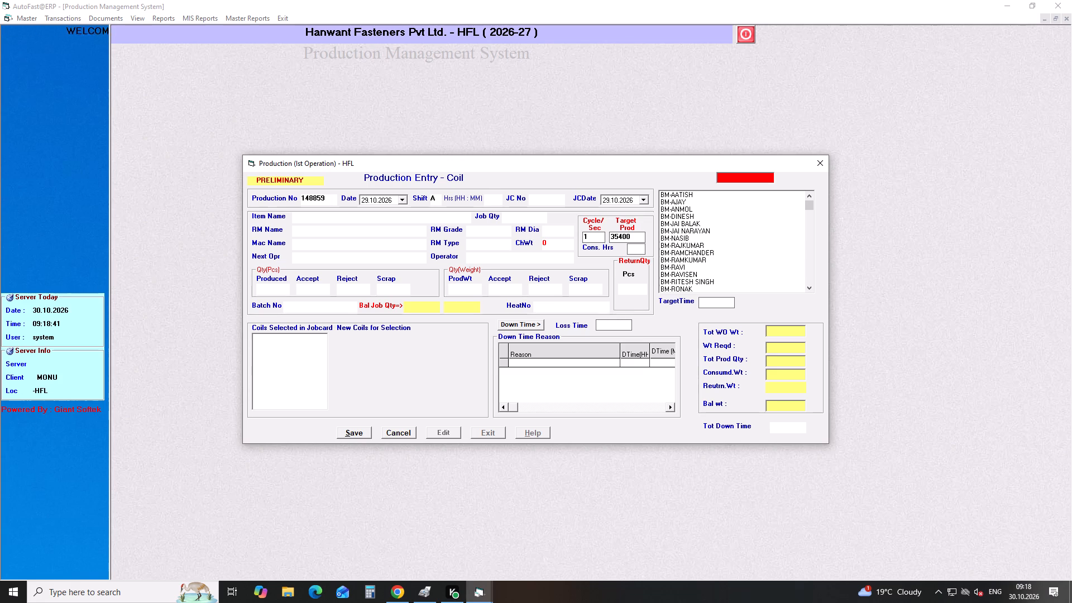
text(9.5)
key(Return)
Load job card 149208 into the entry, accepting its machine and next operation.
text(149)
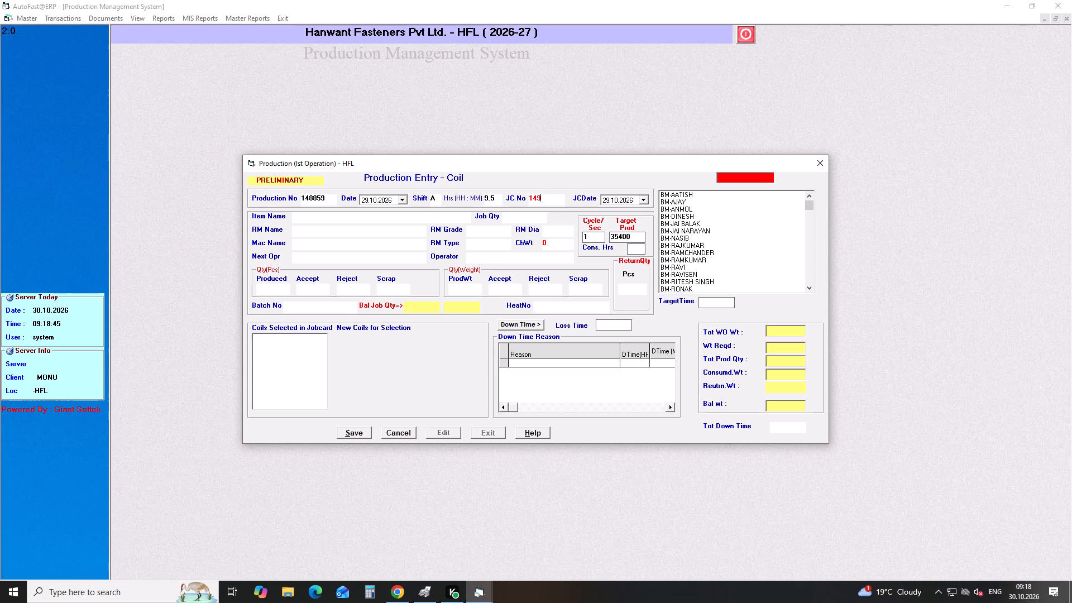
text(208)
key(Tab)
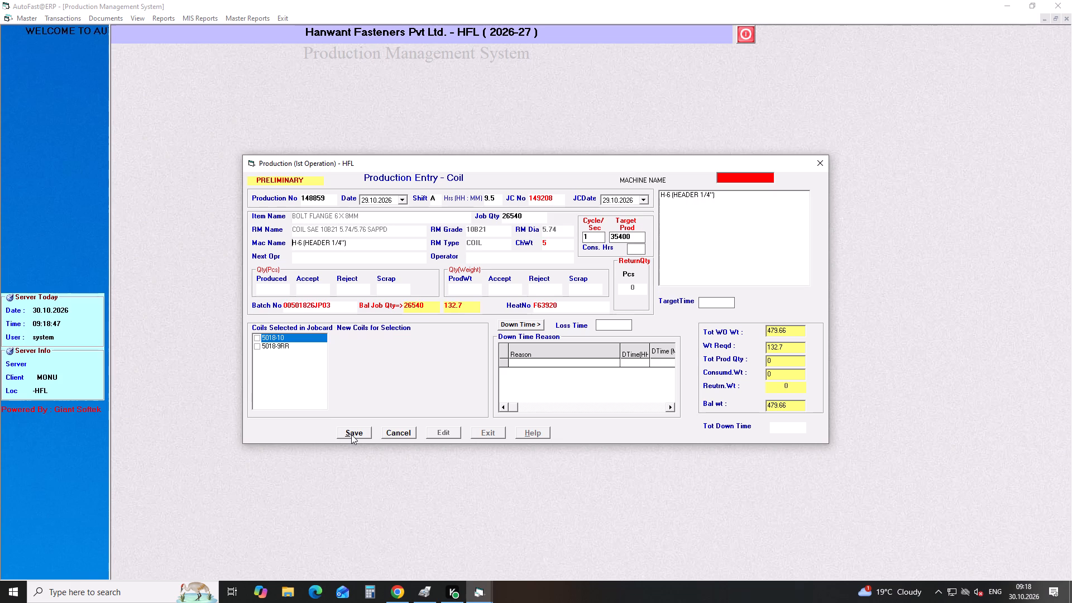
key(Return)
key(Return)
Choose the first operator matching H-SA for the BOLT FLANGE 6X8MM production entry.
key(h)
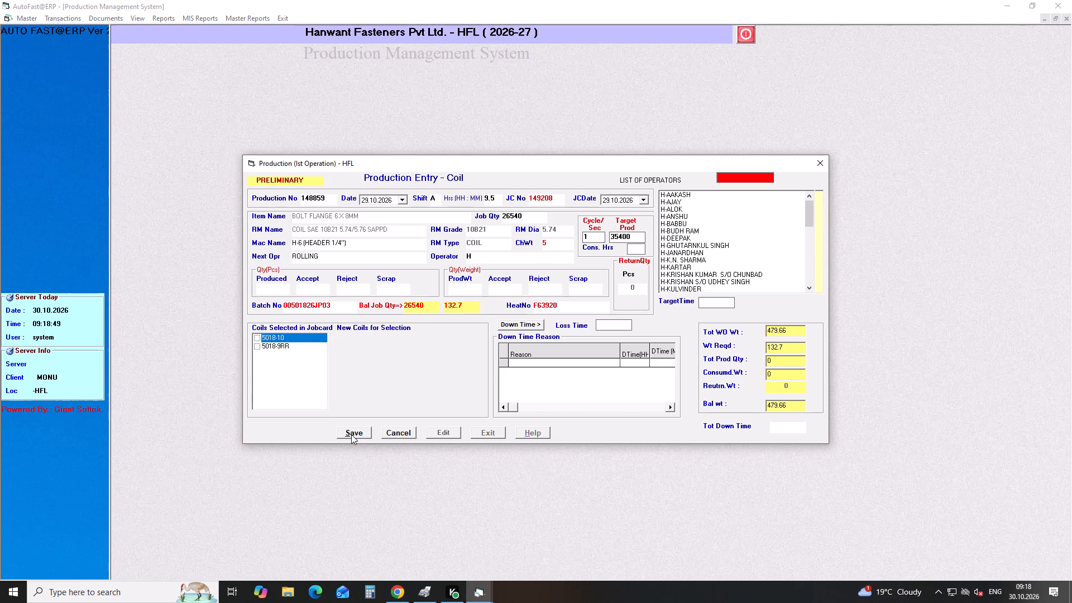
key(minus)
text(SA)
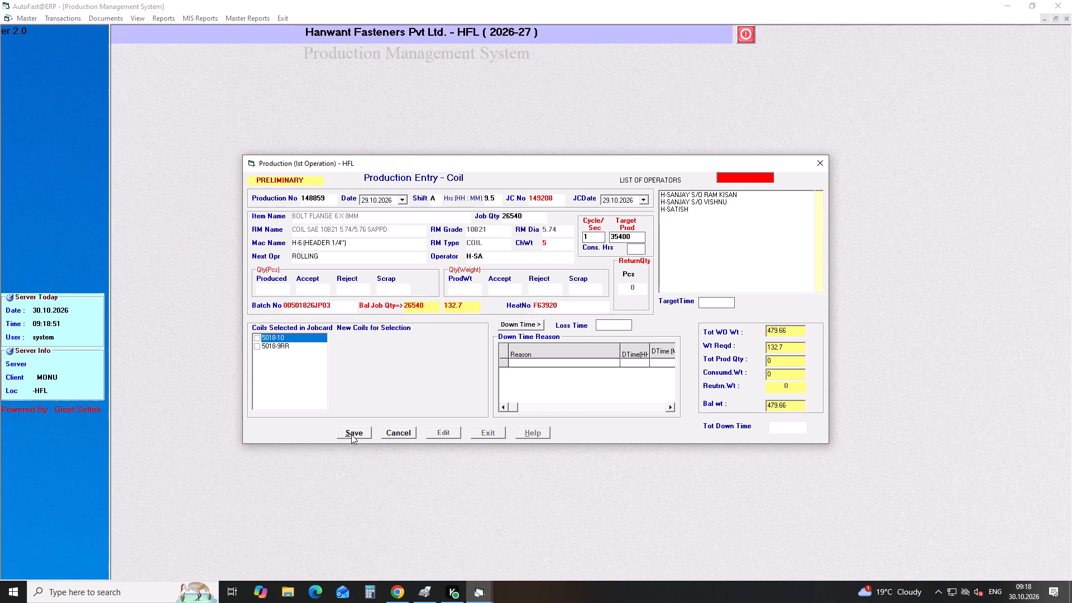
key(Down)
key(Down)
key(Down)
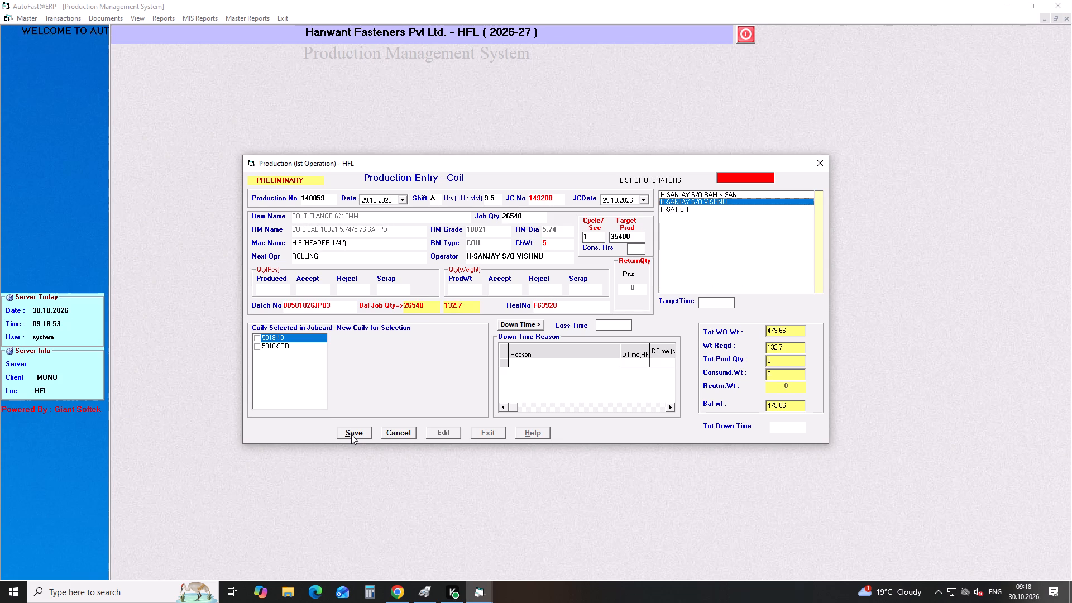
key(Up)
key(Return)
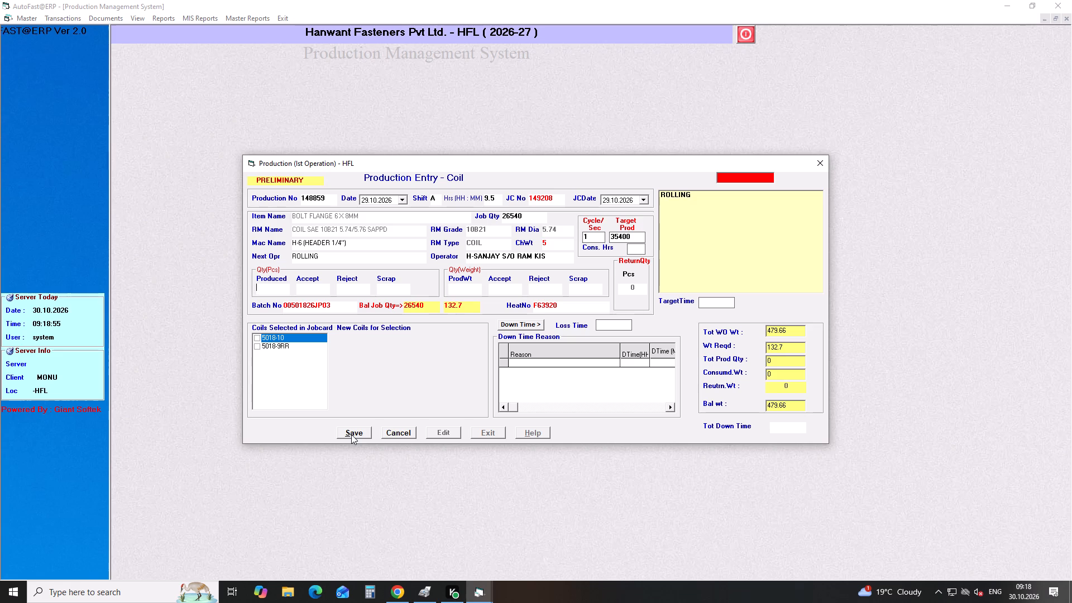
Enter 26540 pieces produced, mark coils 5018-10 and 5018-9RR, and save the BOLT FLANGE 6X8MM production entry.
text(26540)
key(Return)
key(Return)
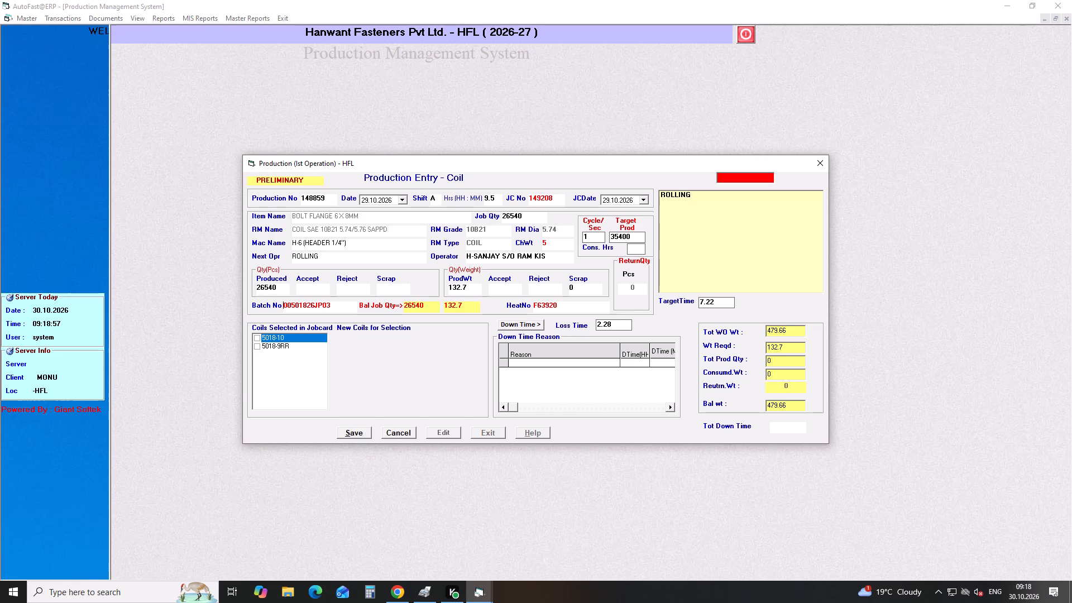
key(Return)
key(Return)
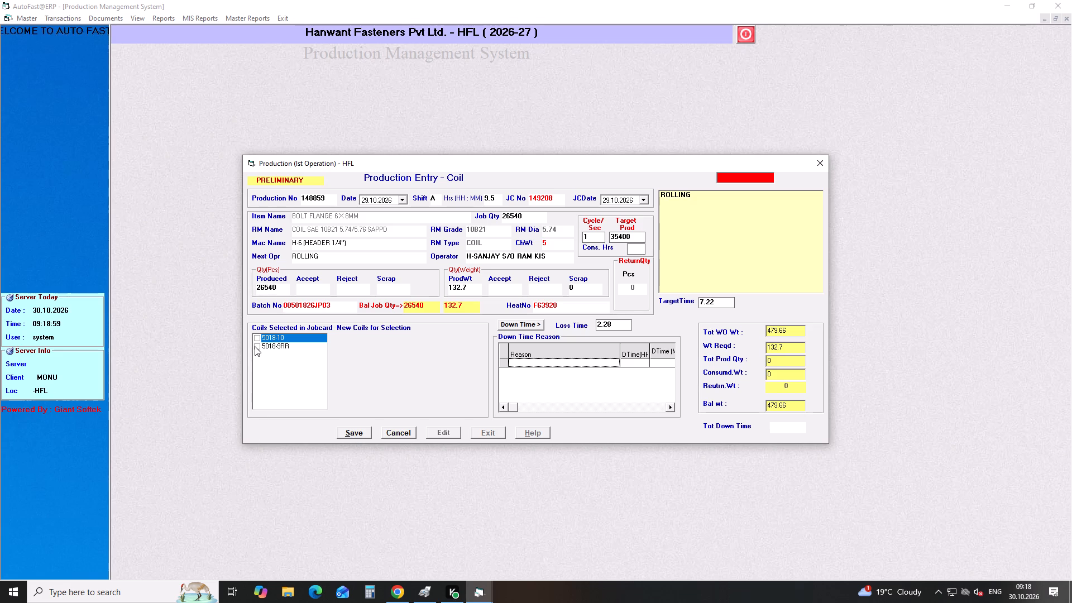
click(255, 337)
click(255, 350)
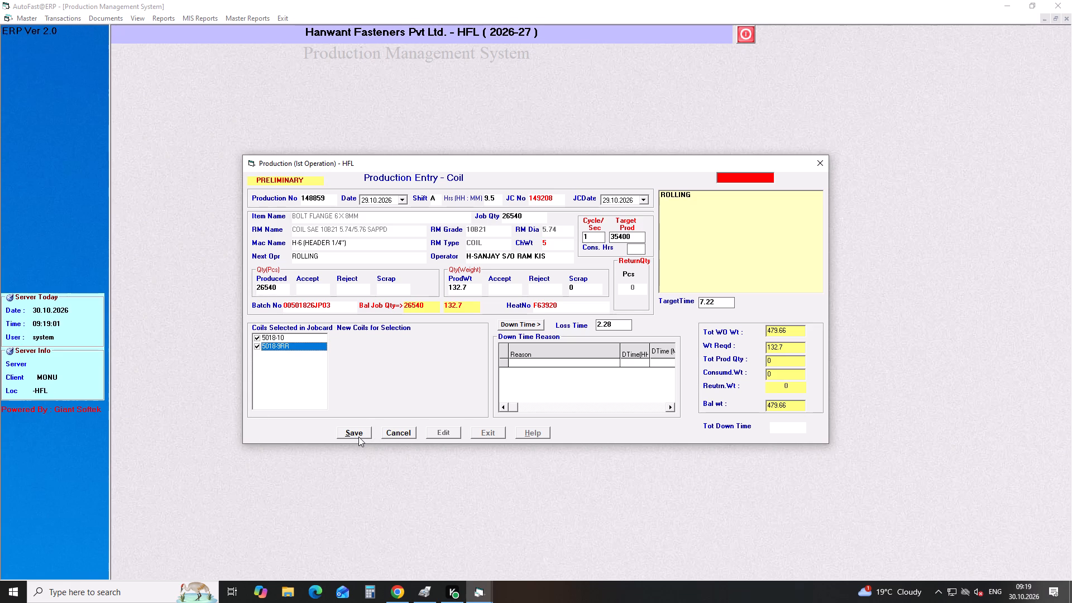
click(358, 437)
Start another coil production entry dated 29.10.2026 for shift A with 9.5 hours.
key(Return)
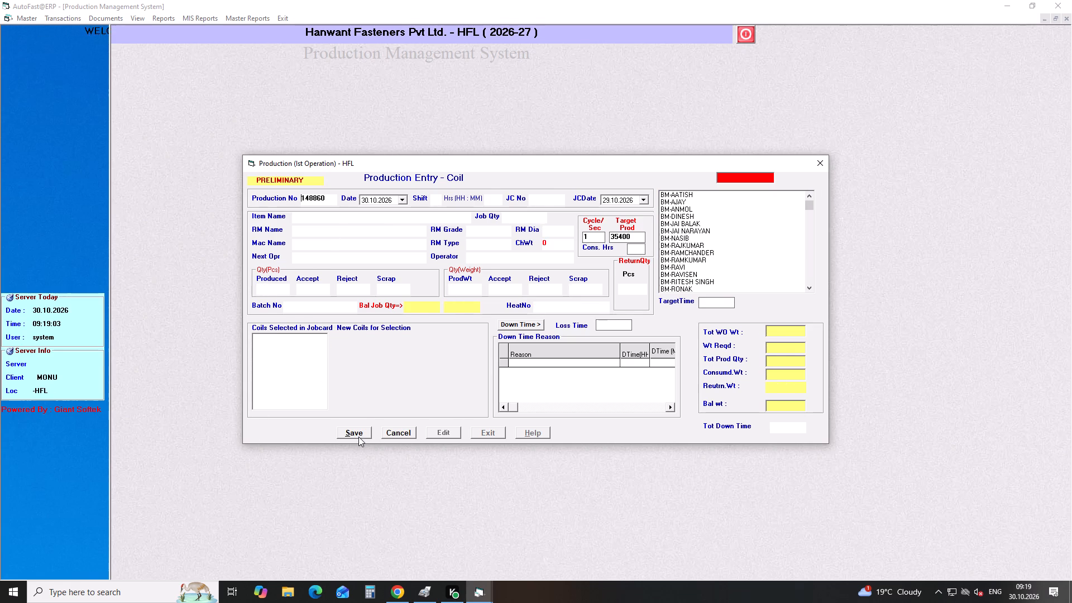
key(Return)
key(Down)
key(Return)
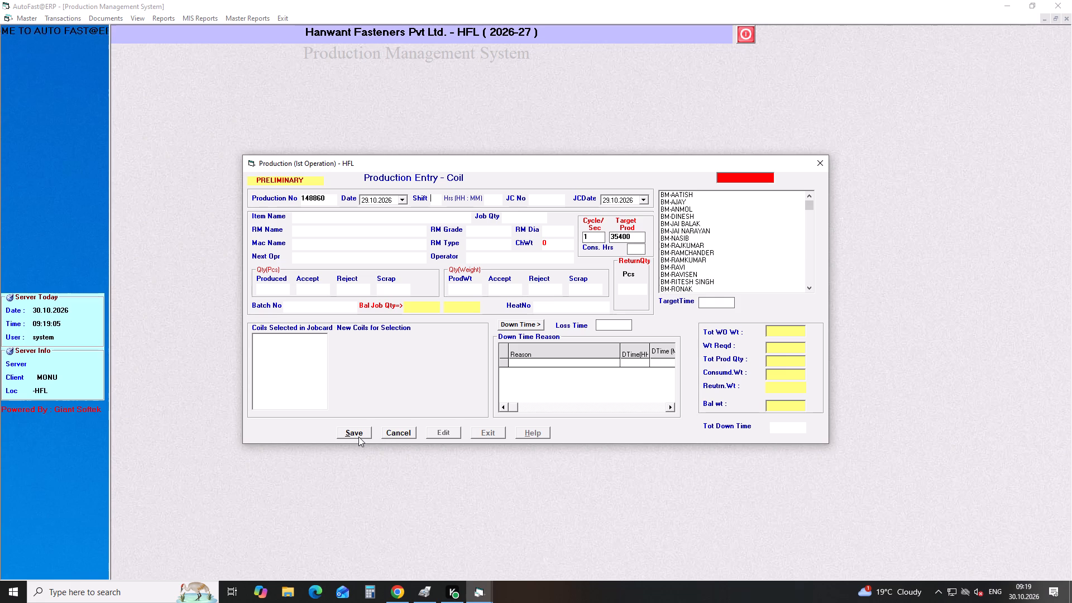
key(a)
key(Return)
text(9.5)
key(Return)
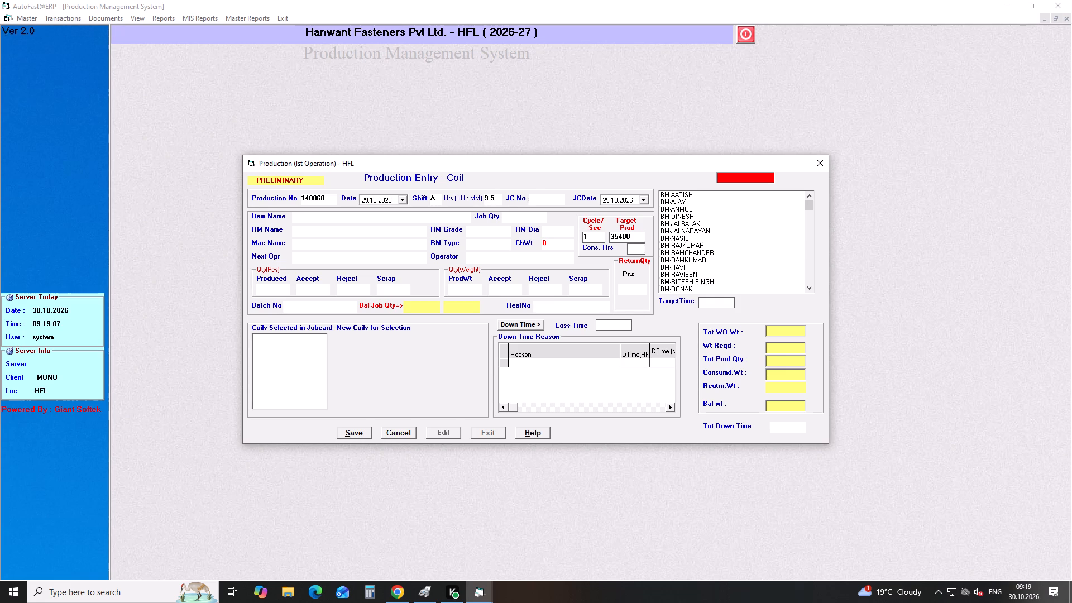
Load job card 149209 into the entry, accepting its machine and next operation.
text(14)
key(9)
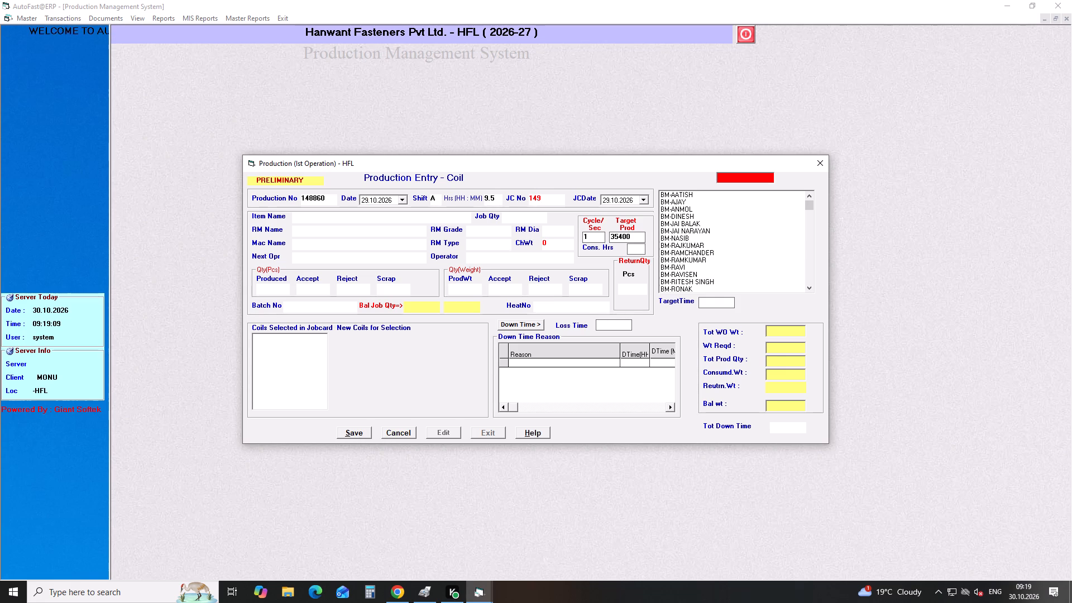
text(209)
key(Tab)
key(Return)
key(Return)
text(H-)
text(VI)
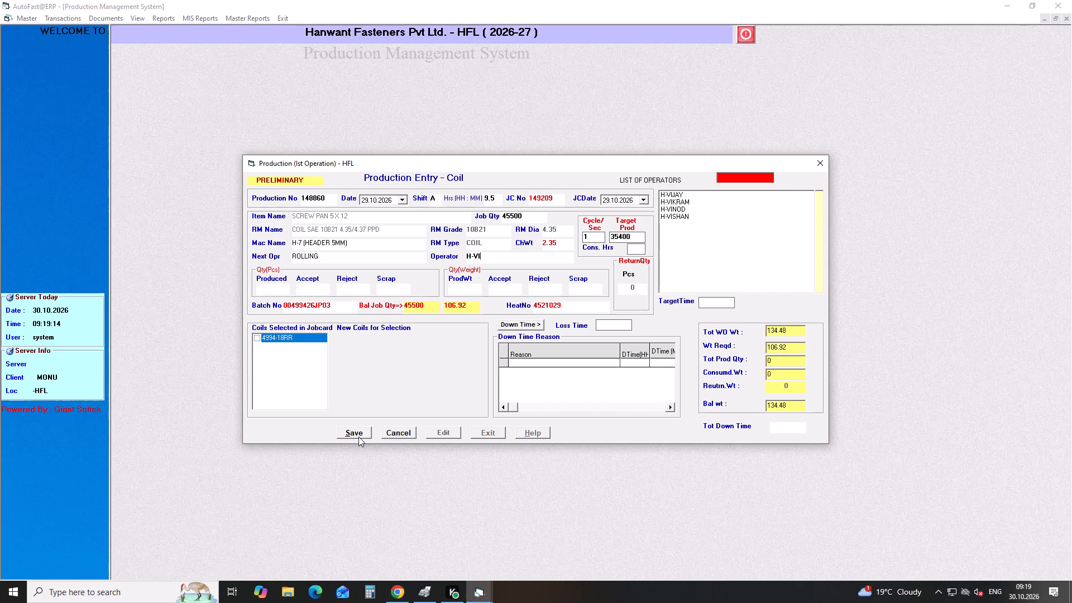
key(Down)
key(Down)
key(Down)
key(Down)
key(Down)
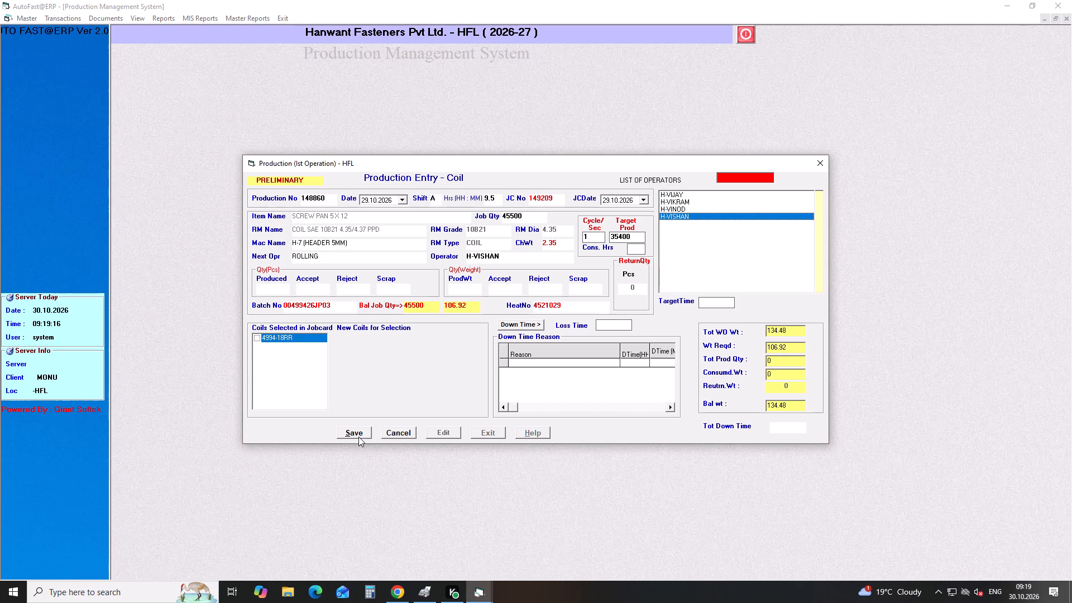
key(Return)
Enter 45500 pieces produced, mark coil 4994-18RR, and try to save the SCREW PAN 5X12 production entry.
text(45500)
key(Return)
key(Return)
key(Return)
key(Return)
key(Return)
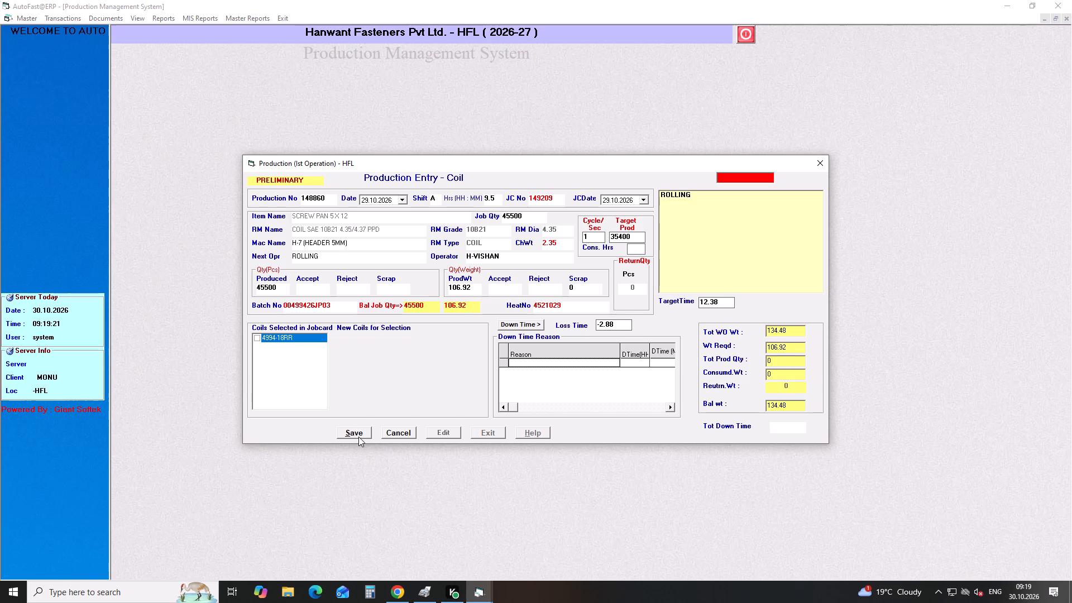
click(254, 341)
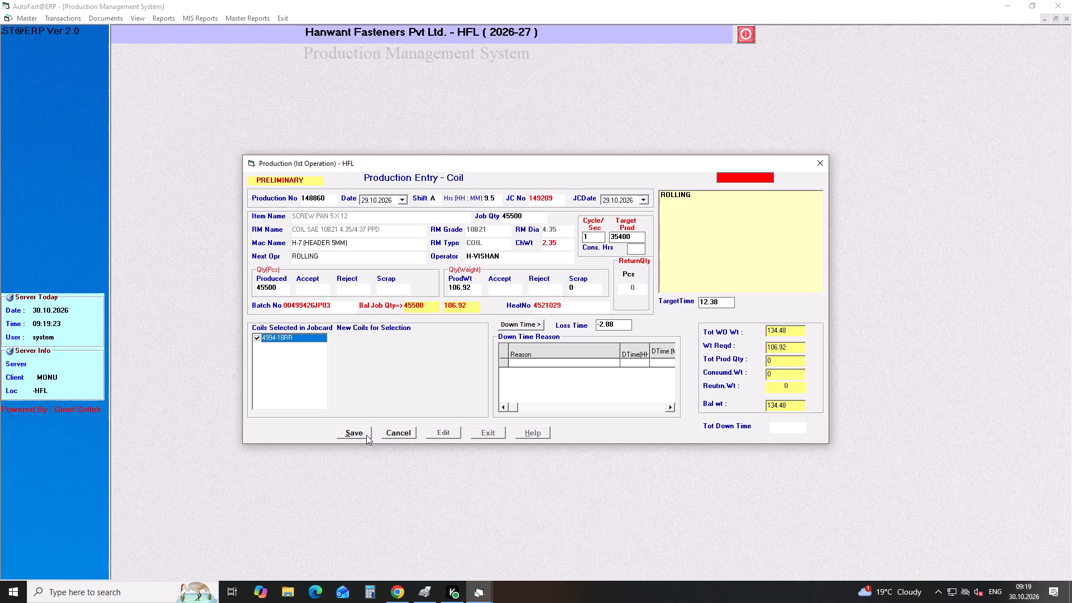
click(366, 435)
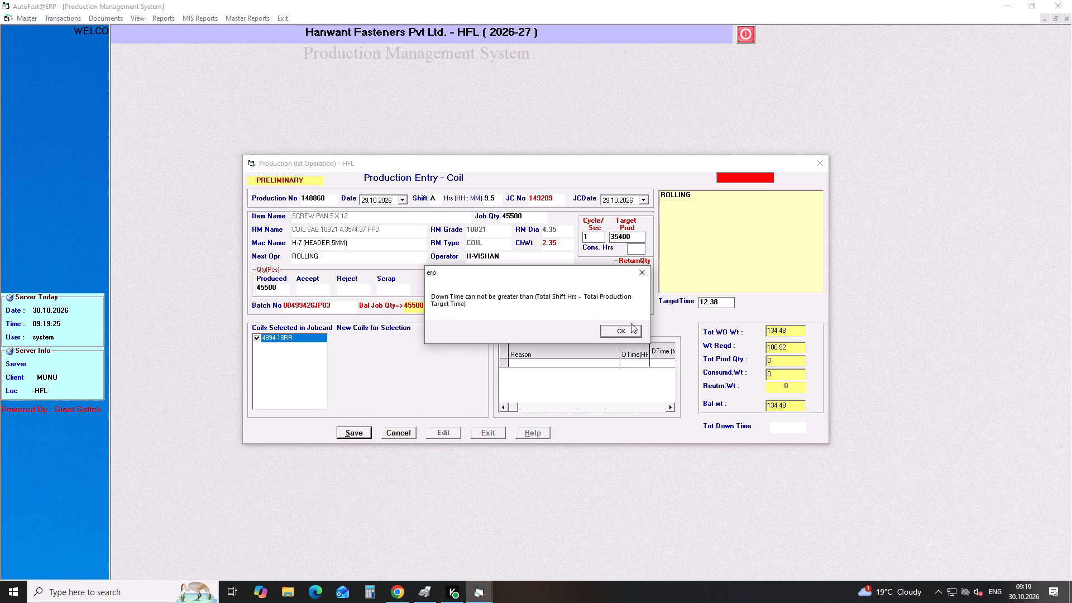
click(626, 329)
Set the cycle time to 0.6 seconds and save the SCREW PAN 5X12 production entry.
click(589, 241)
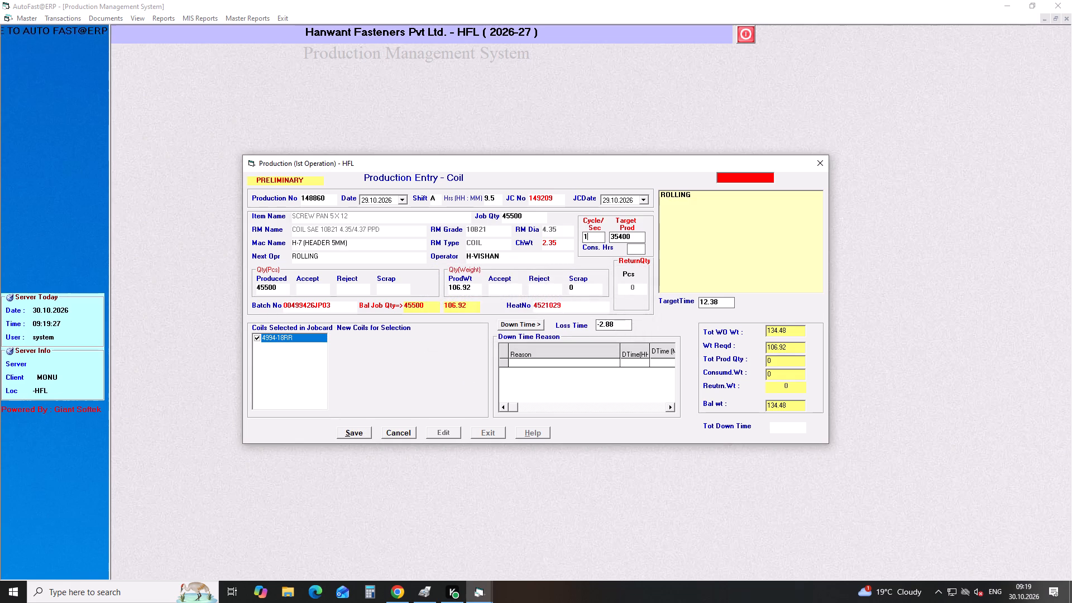
key(BackSpace)
text(0.6)
key(Return)
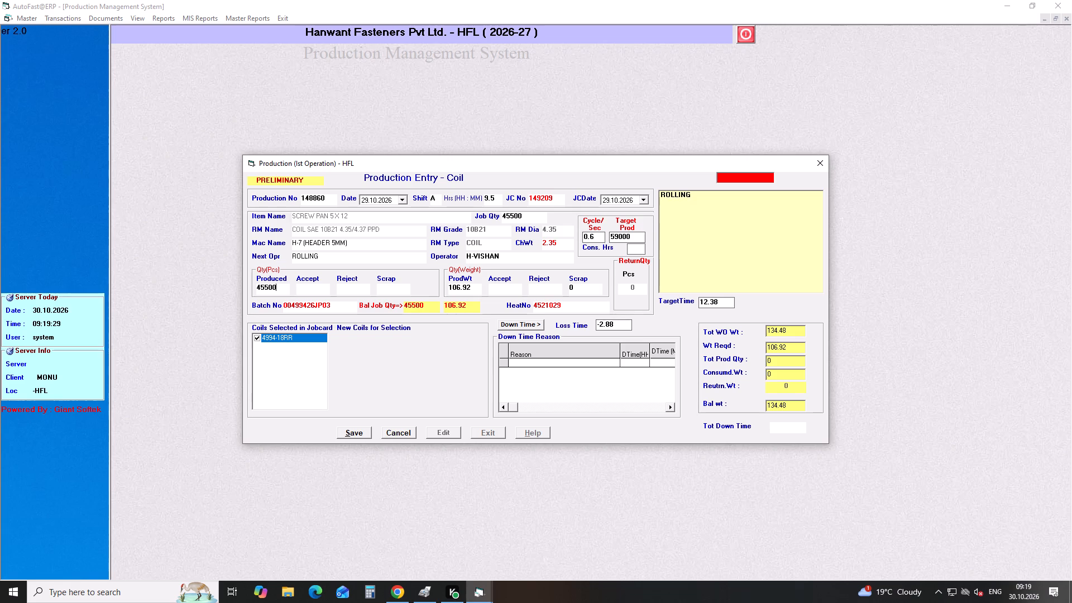
click(360, 436)
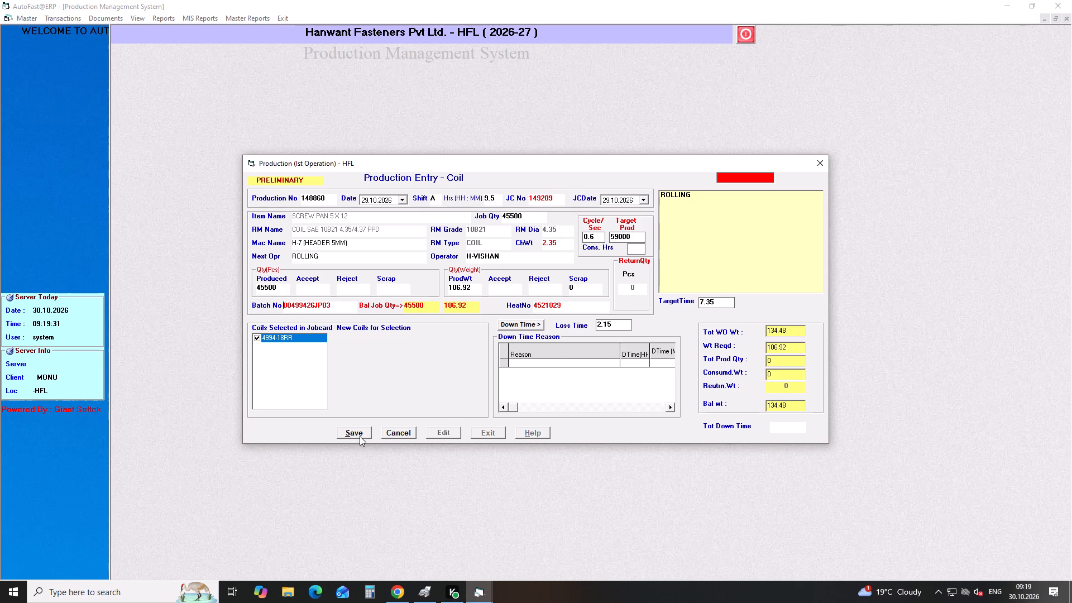
click(360, 436)
Start another coil production entry dated 29.10.2026 for shift A with 9.5 hours.
key(Return)
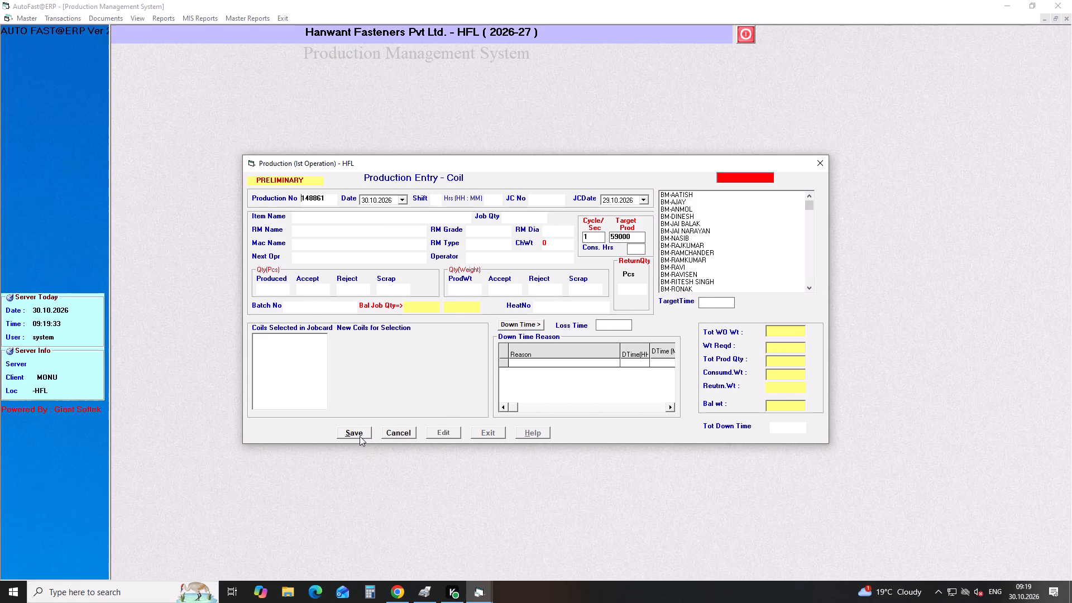
key(Return)
key(Down)
key(Return)
key(Tab)
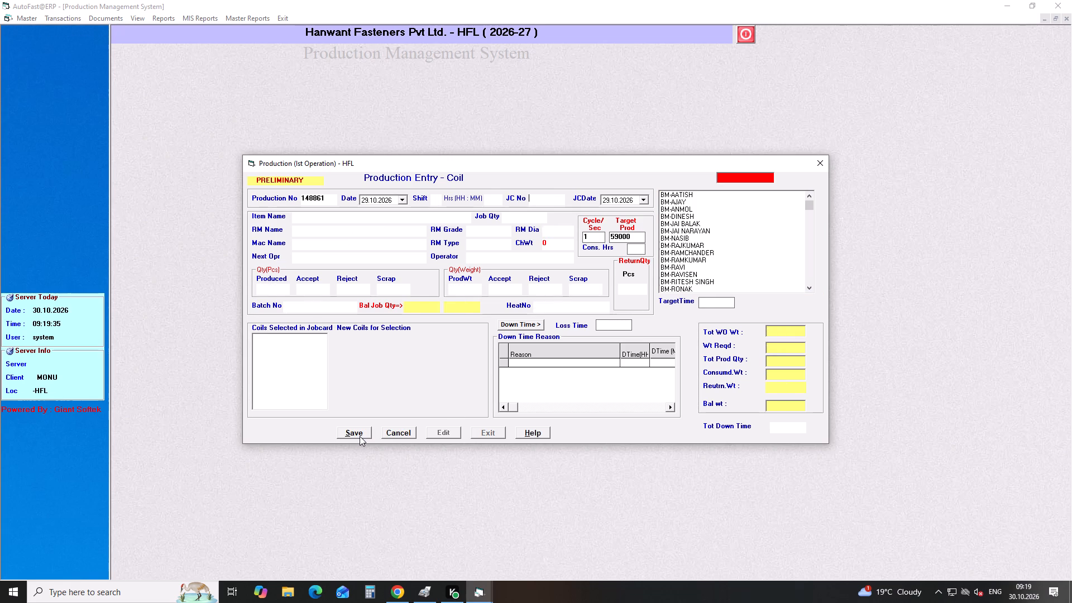
scroll(336, 427, up, 1)
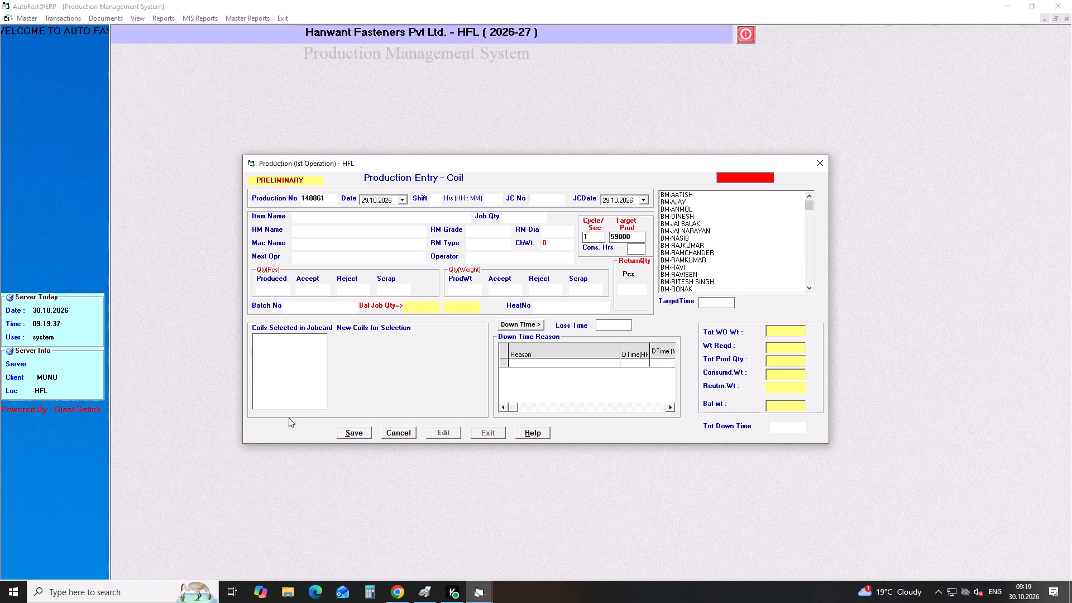
click(440, 199)
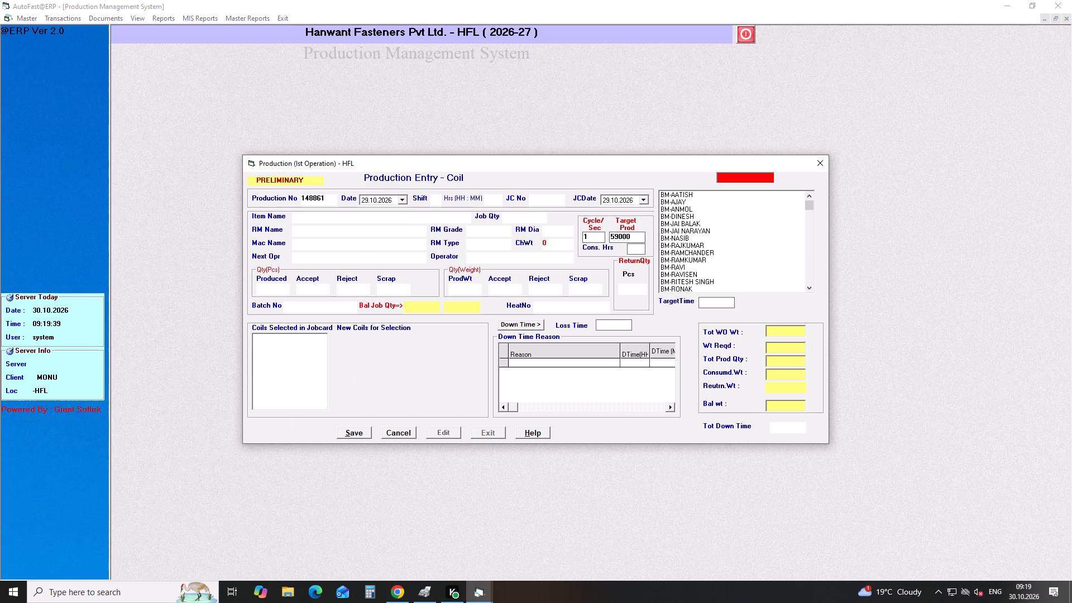
key(a)
key(Return)
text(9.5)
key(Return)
Load job card 149210 into the entry, accepting its machine and next operation.
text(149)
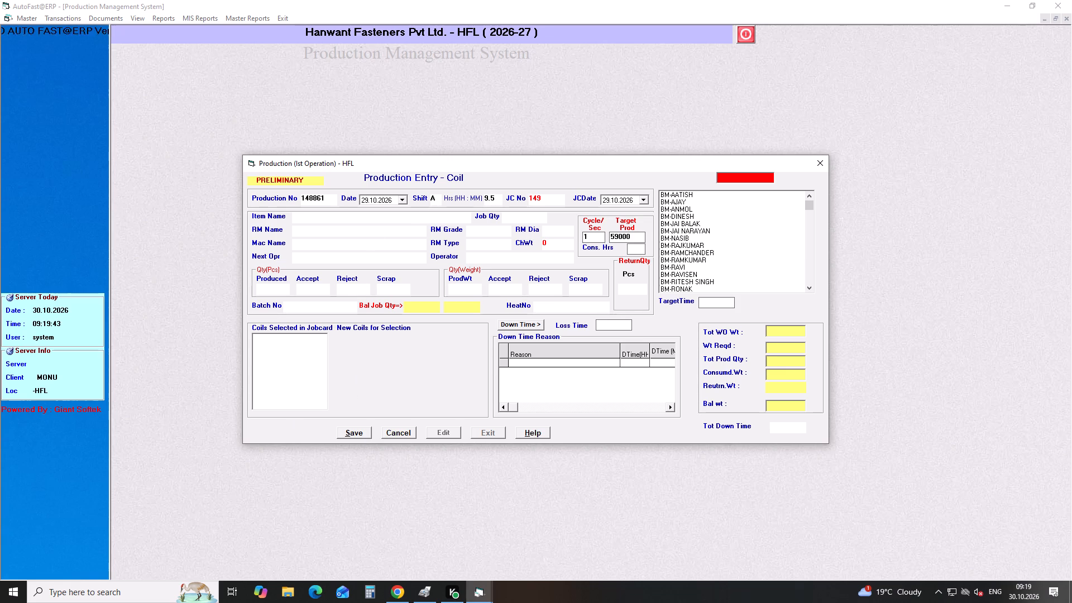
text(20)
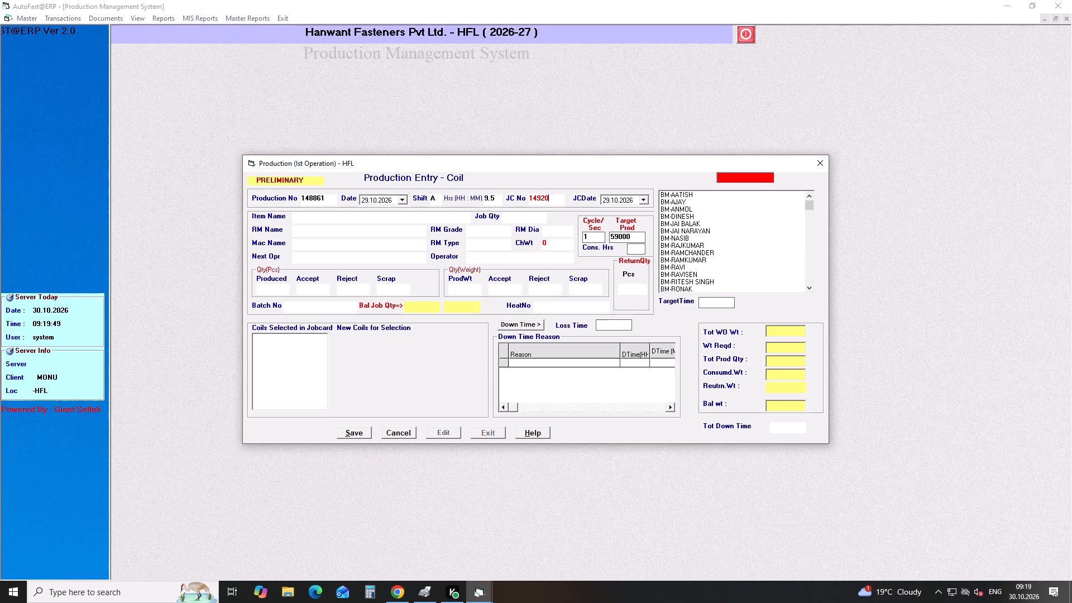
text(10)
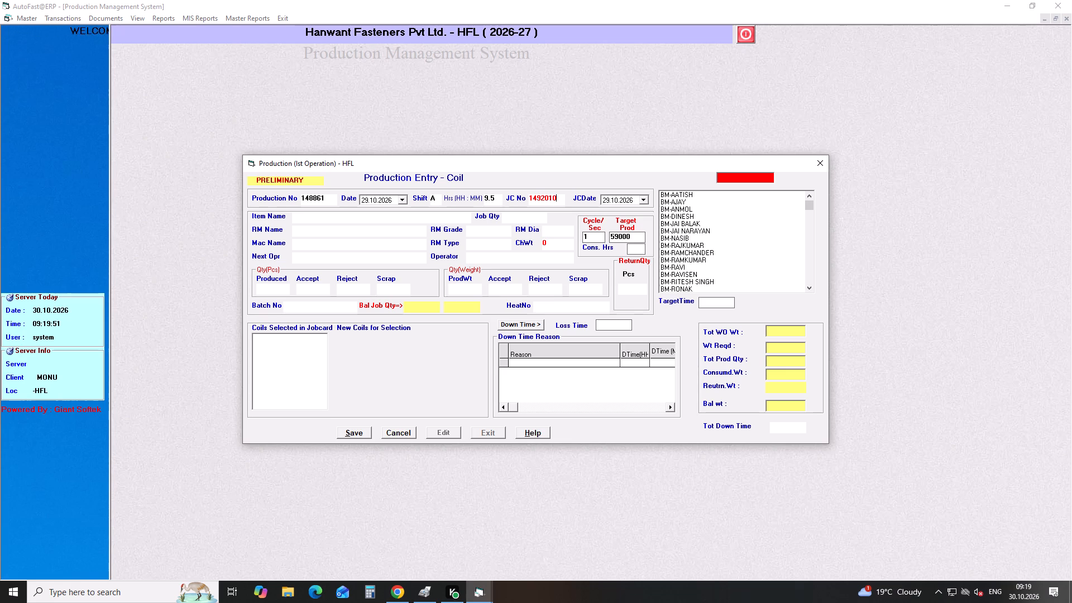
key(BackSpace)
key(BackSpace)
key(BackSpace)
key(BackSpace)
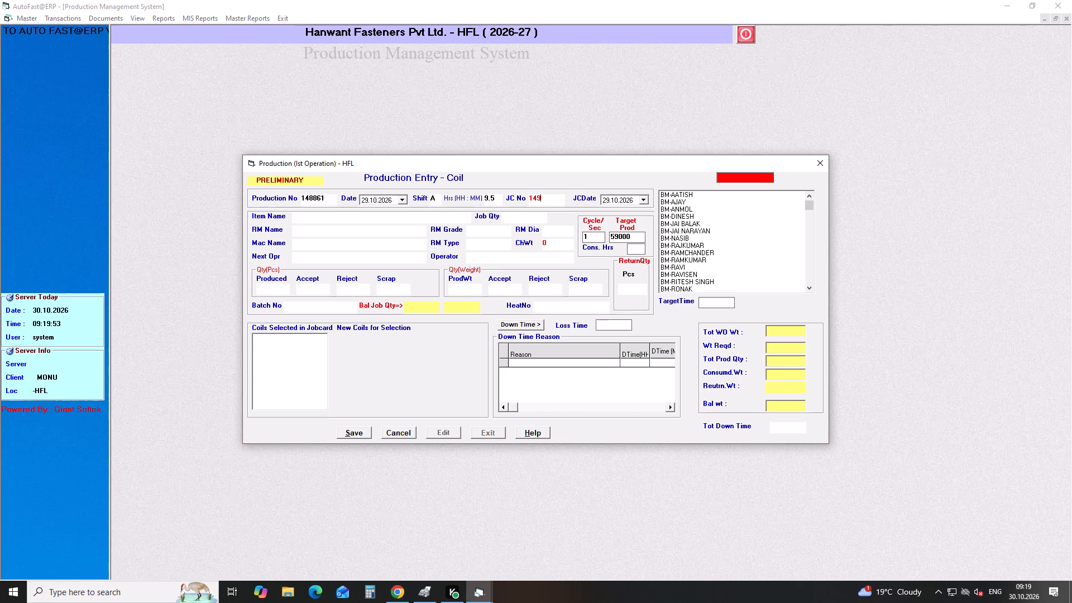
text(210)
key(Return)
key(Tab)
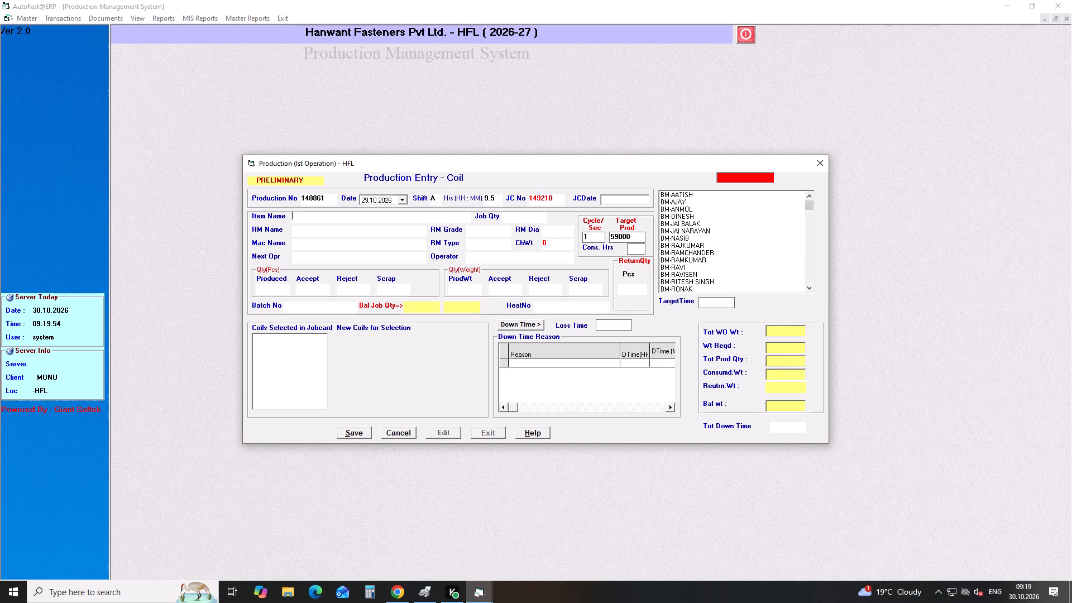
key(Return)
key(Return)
Set H-DEEPAK as the operator for the SCREW TAPPING M5X14 production entry.
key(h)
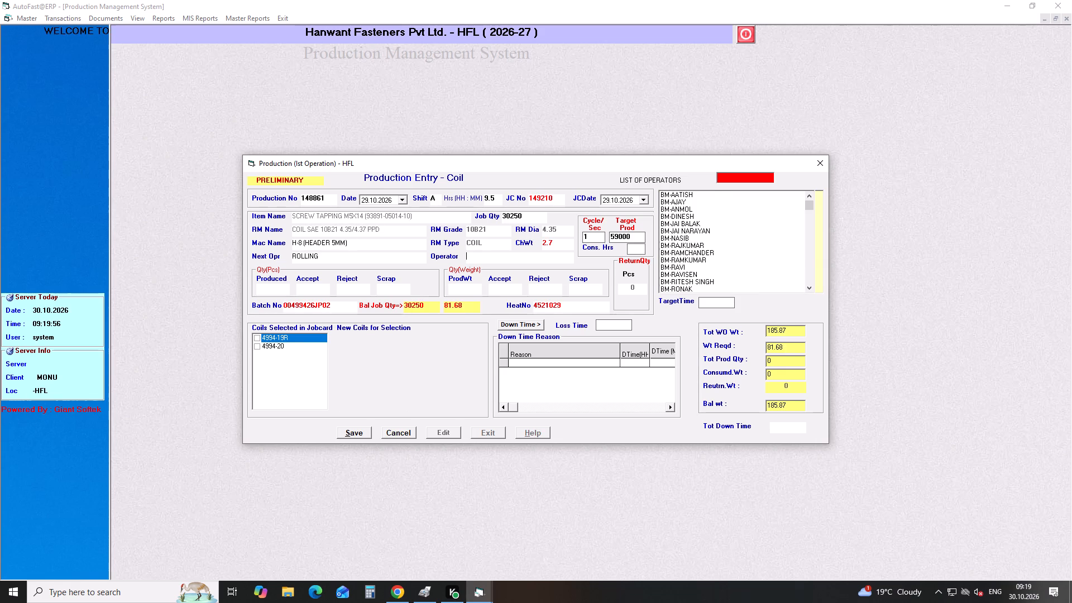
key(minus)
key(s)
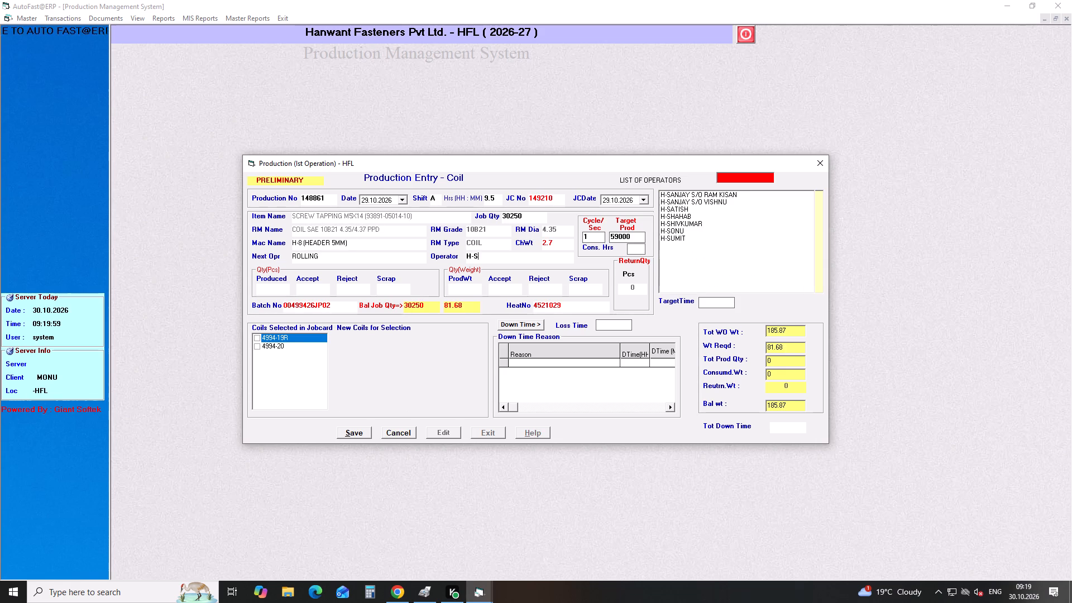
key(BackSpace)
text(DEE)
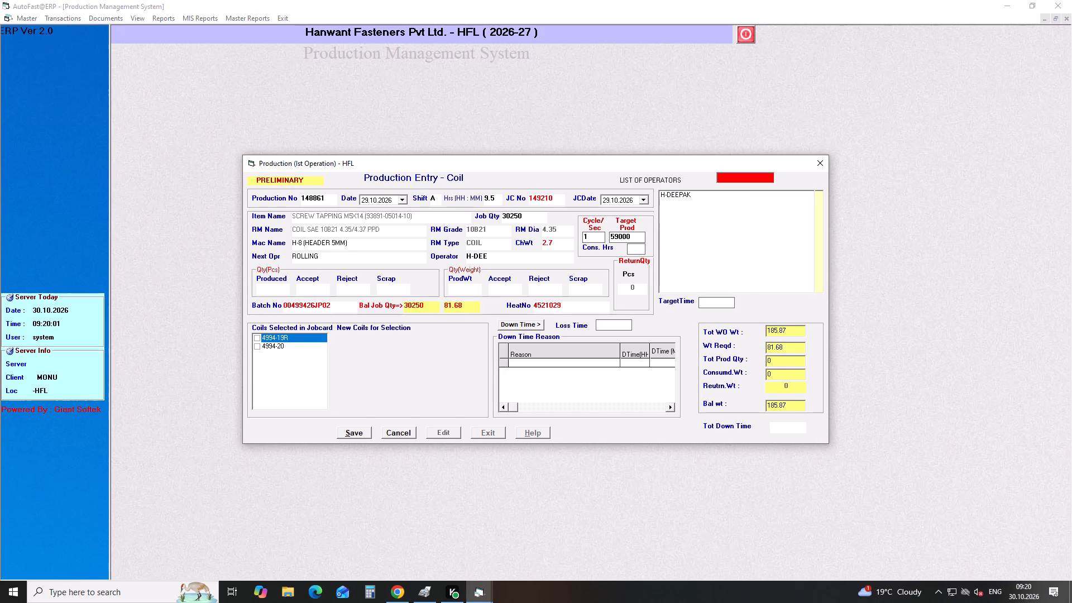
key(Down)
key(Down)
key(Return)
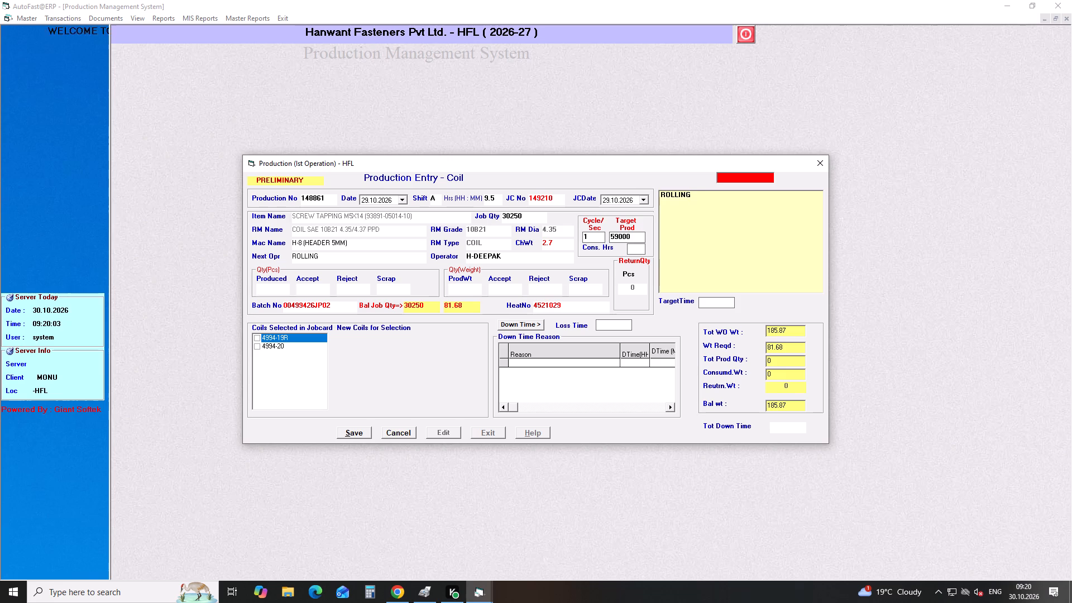
Enter 30250 pieces produced, mark coils 4994-19R and 4994-20, save the SCREW TAPPING M5X14 entry, and close the production form.
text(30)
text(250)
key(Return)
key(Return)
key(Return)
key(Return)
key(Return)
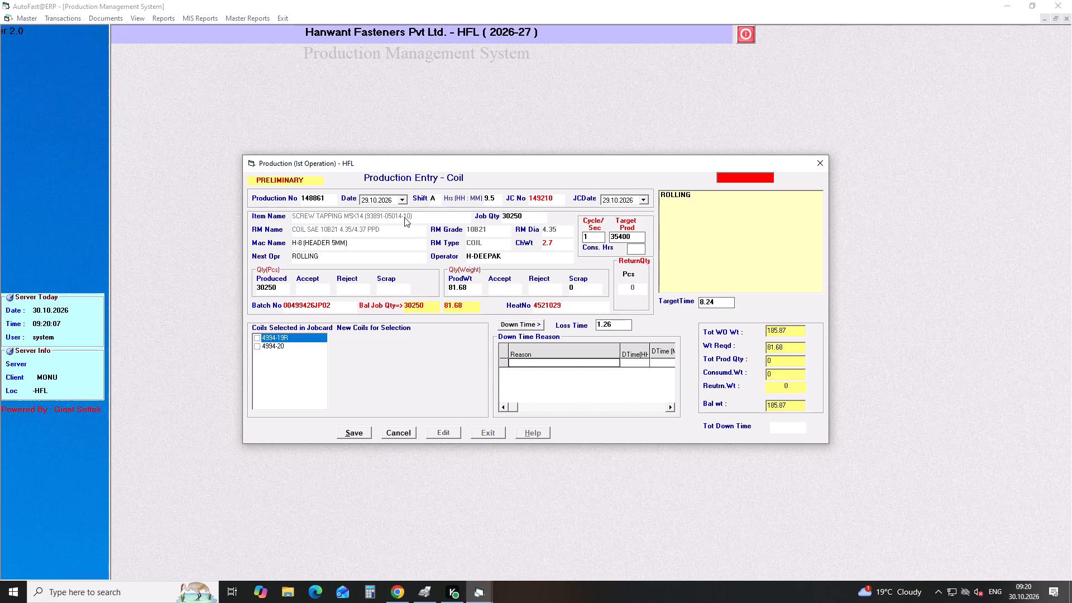
click(259, 335)
click(257, 350)
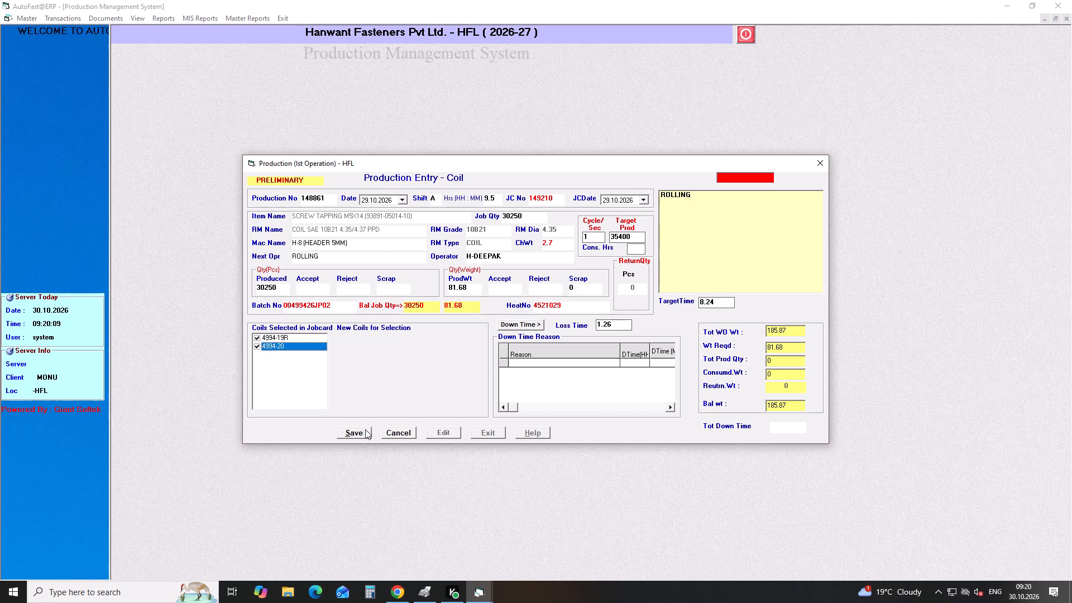
click(356, 436)
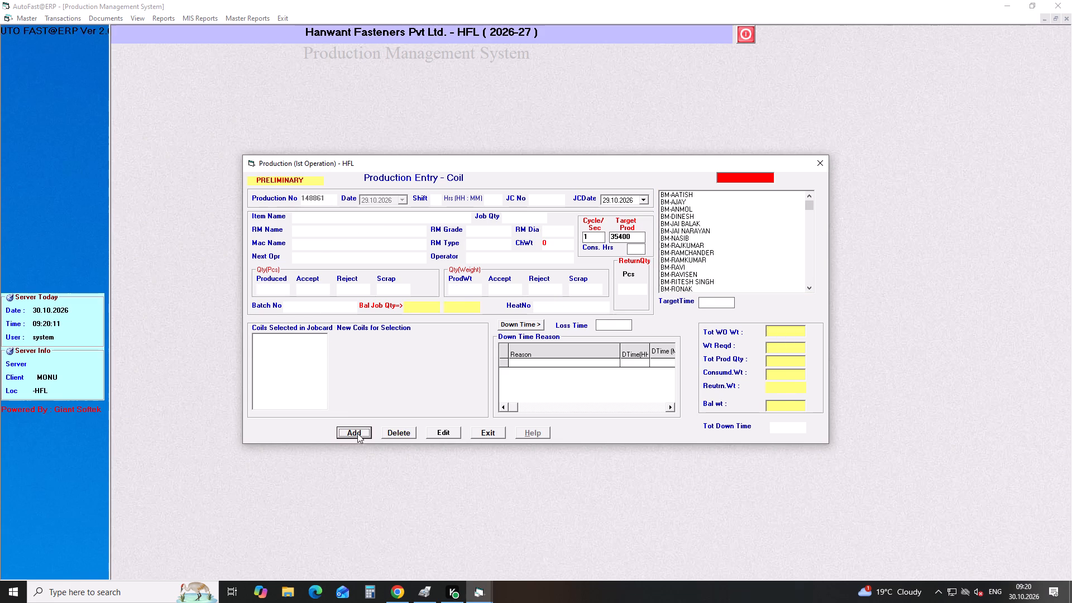
click(815, 162)
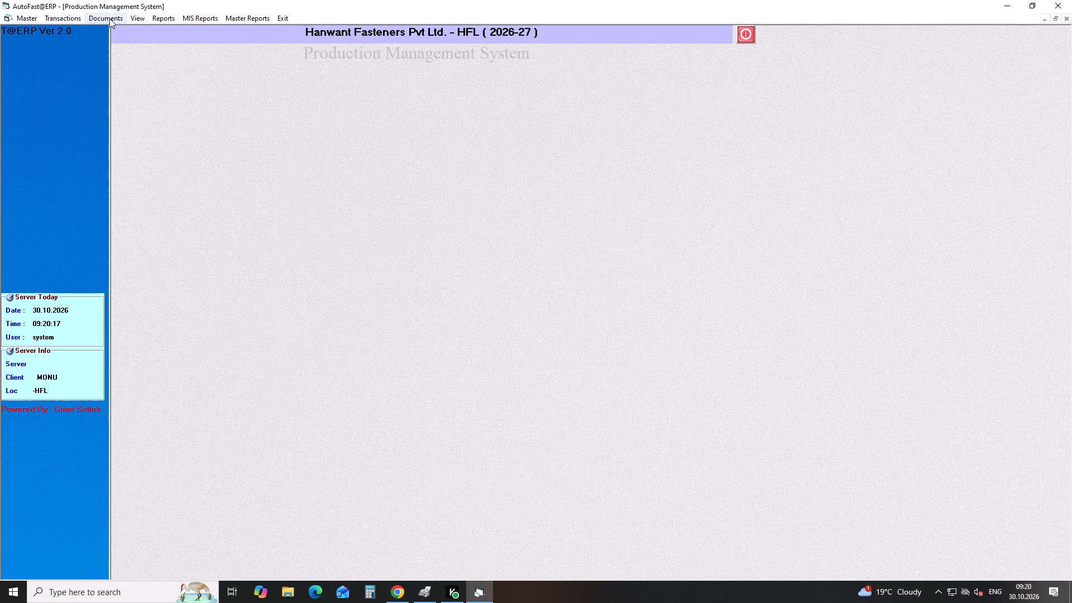
List the pending in-house item MRPs for inspection, covering all operations, as on 30.10.2026.
click(134, 18)
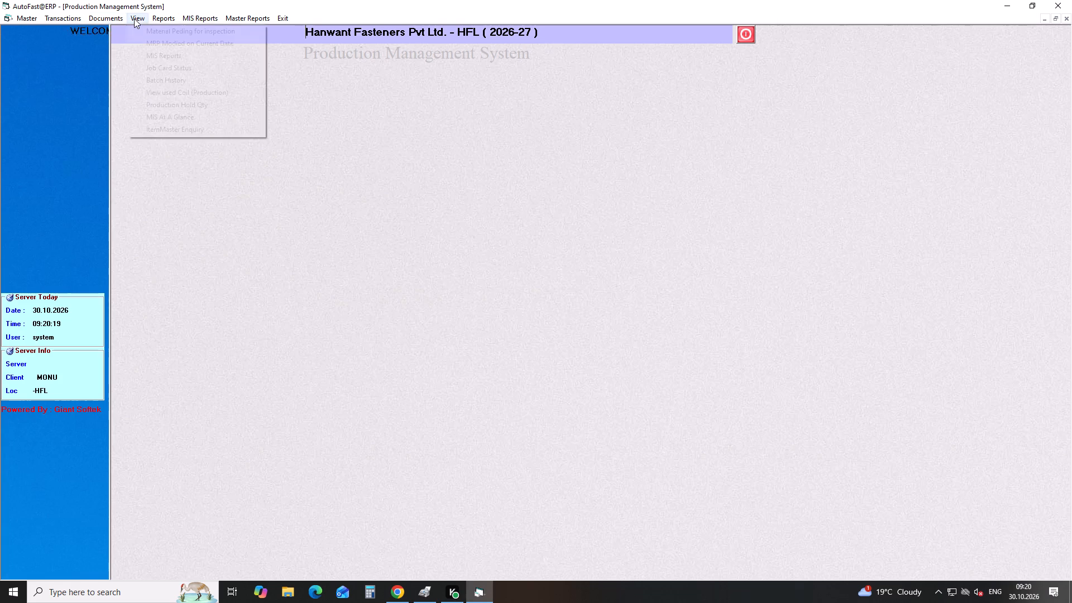
click(137, 28)
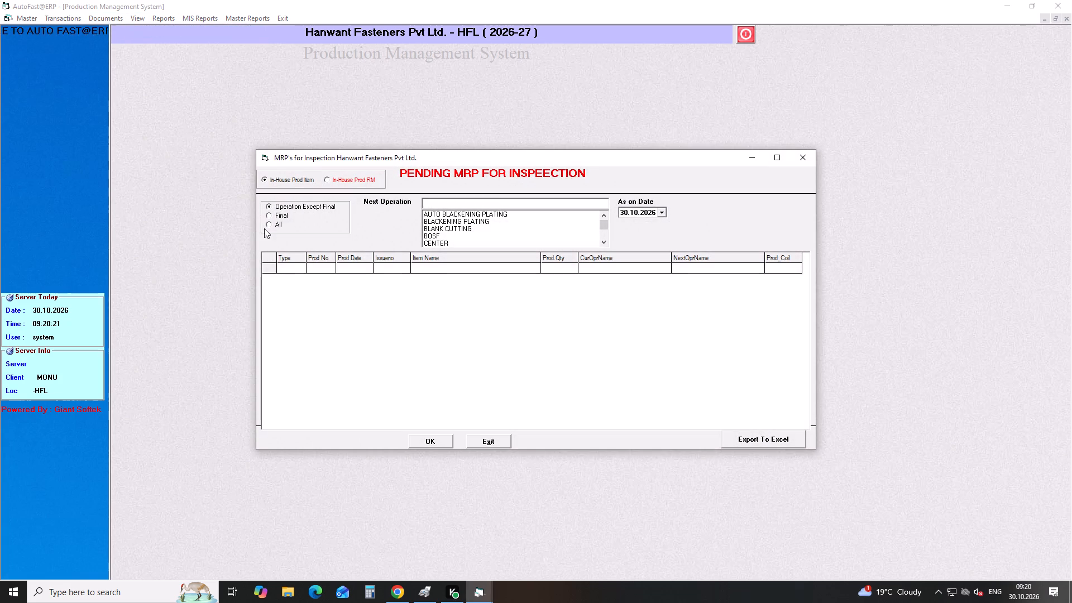
click(268, 224)
key(Return)
key(Return)
key(Return)
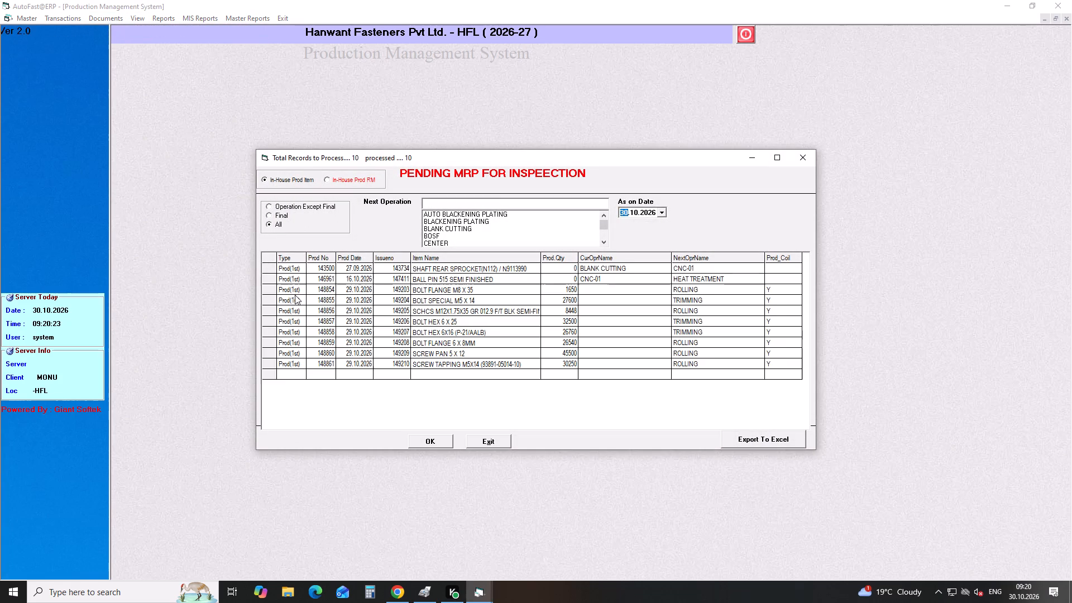
key(Return)
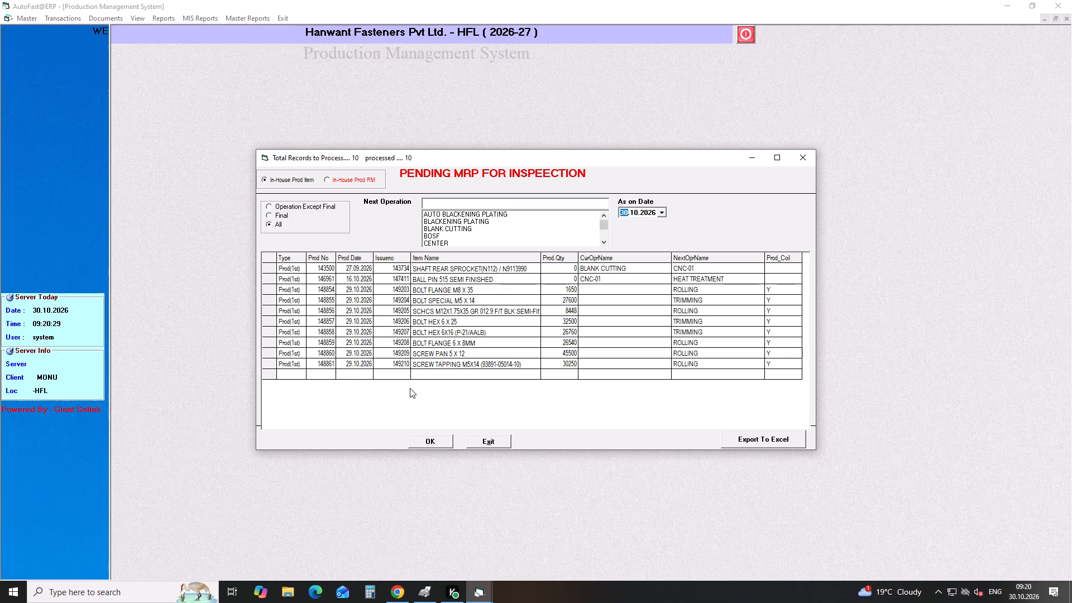
Open pending production 148854 (BOLT FLANGE M8 X 35) for editing as final, with 0 rework and 0 scrap pieces.
click(389, 288)
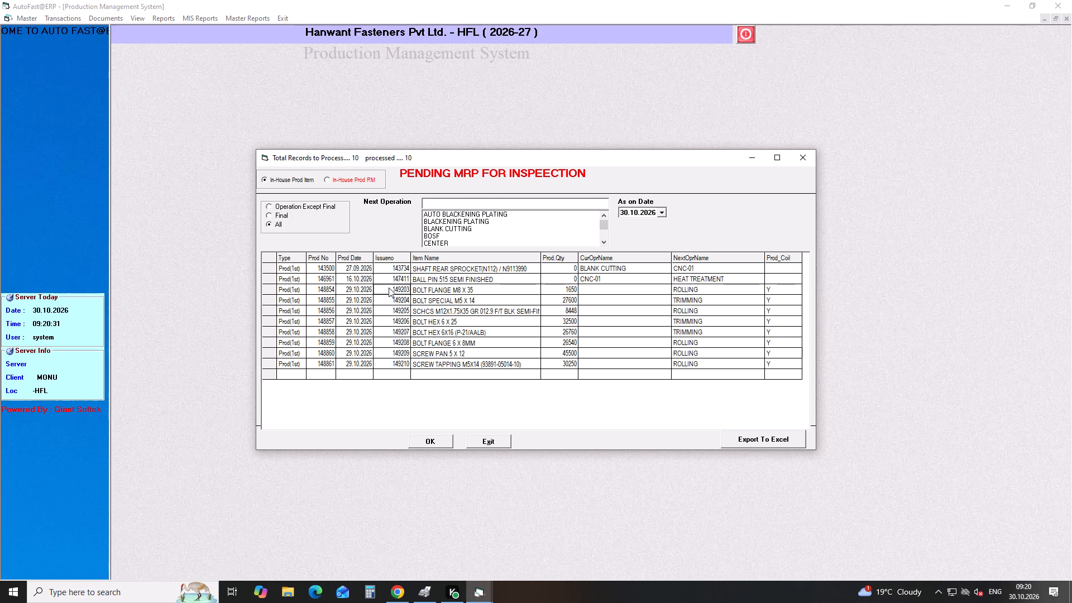
key(Return)
key(Return)
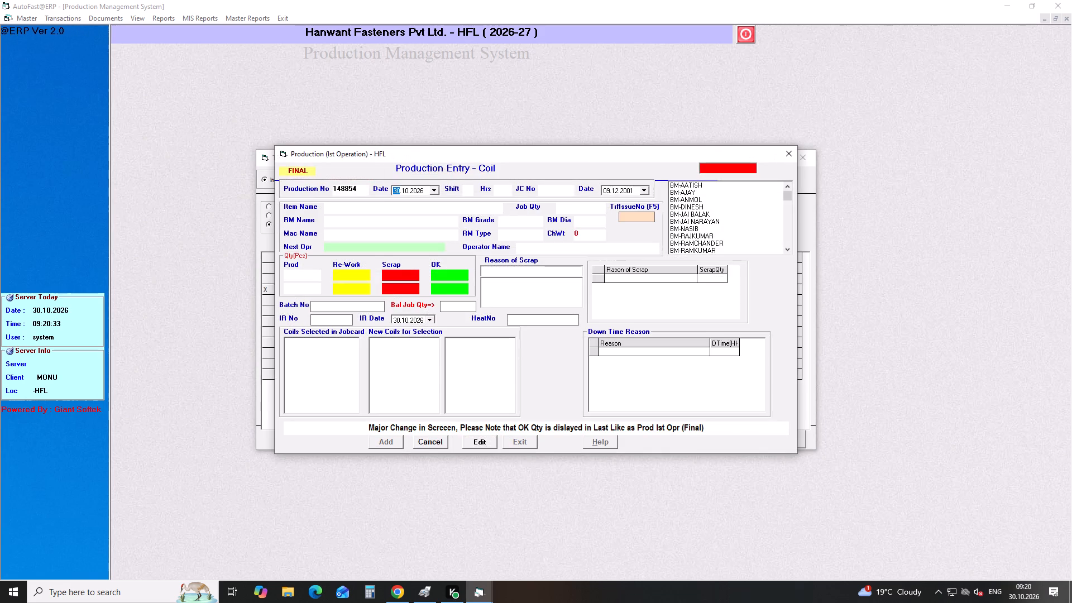
click(475, 444)
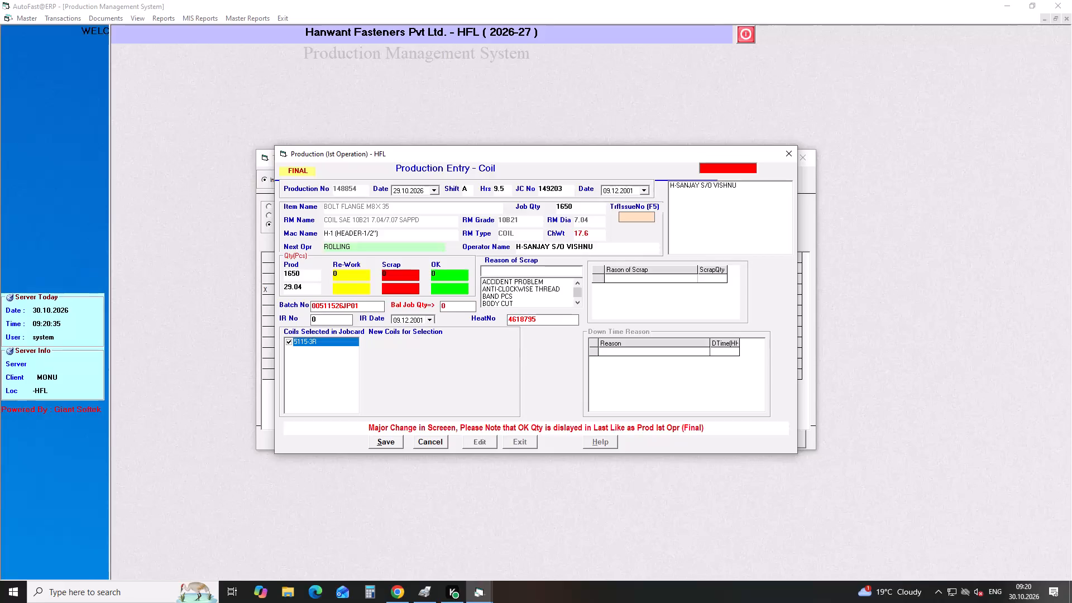
double_click(359, 277)
key(0)
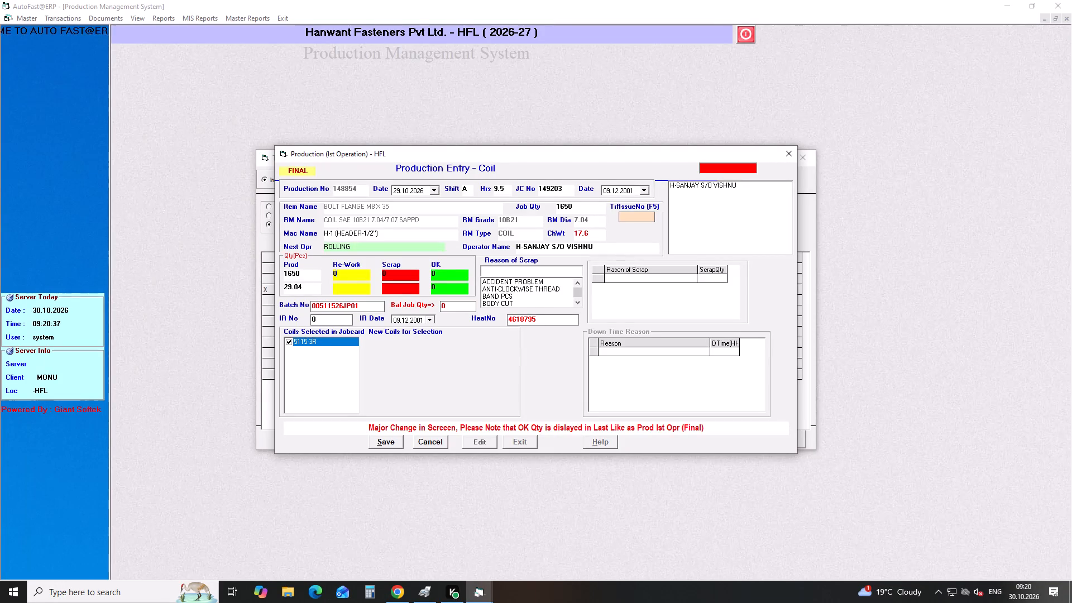
key(Return)
key(Return)
key(Return)
key(Return)
Enter IR No 01 dated 30.10.2026 for BOLT FLANGE M8 X 35, save the final entry and close it.
key(Right)
key(1)
key(Return)
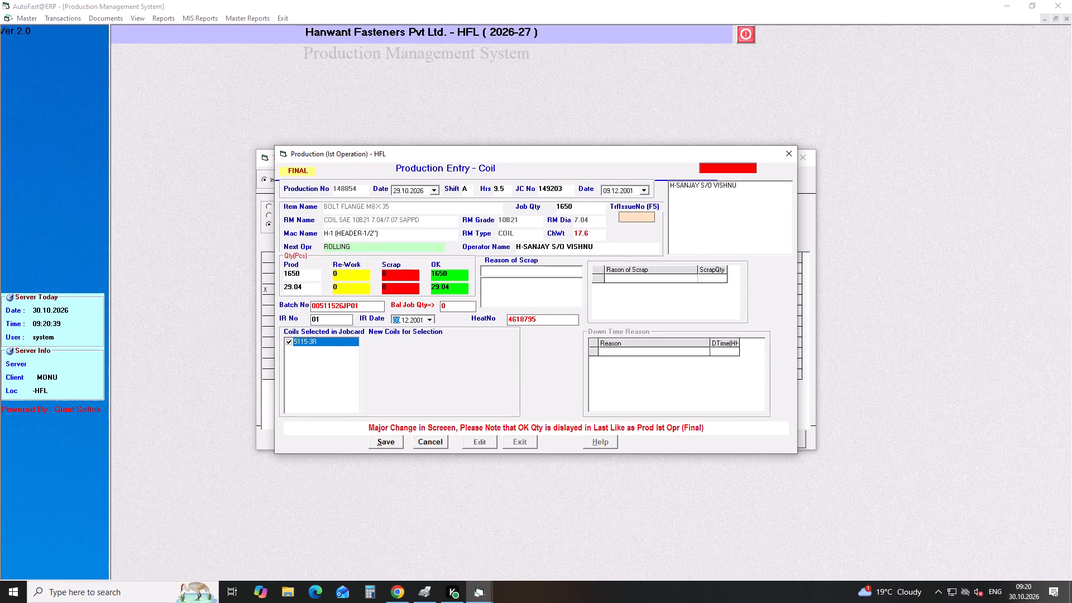
click(430, 320)
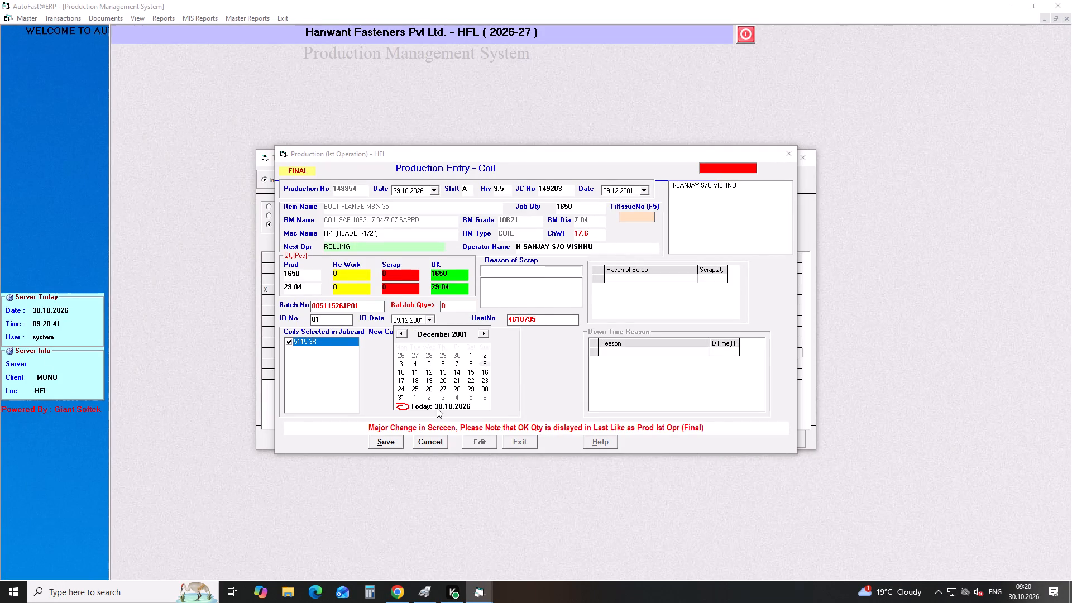
click(437, 406)
click(386, 441)
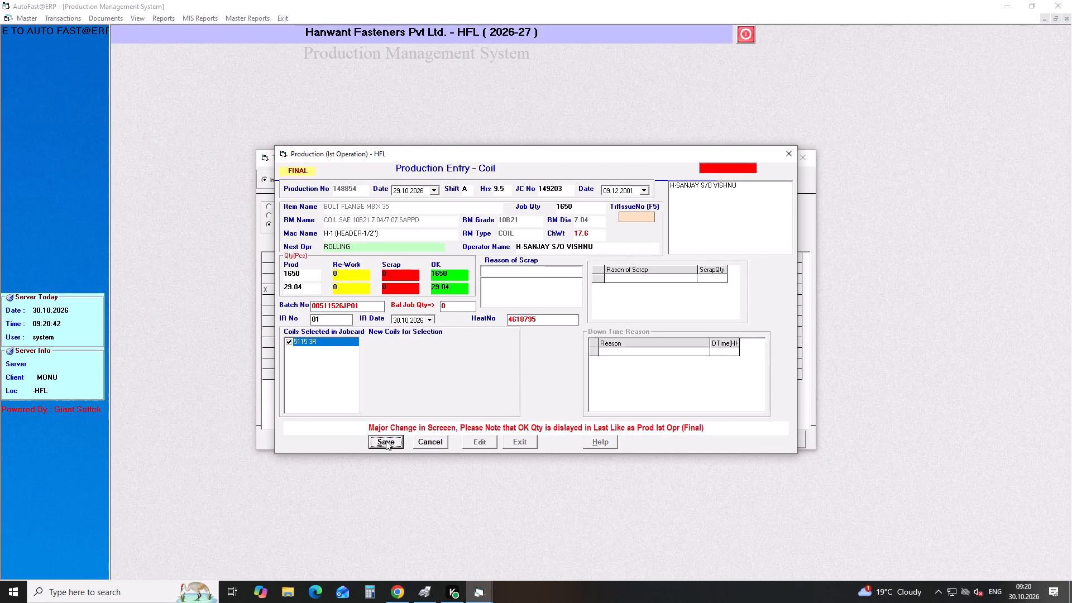
click(510, 443)
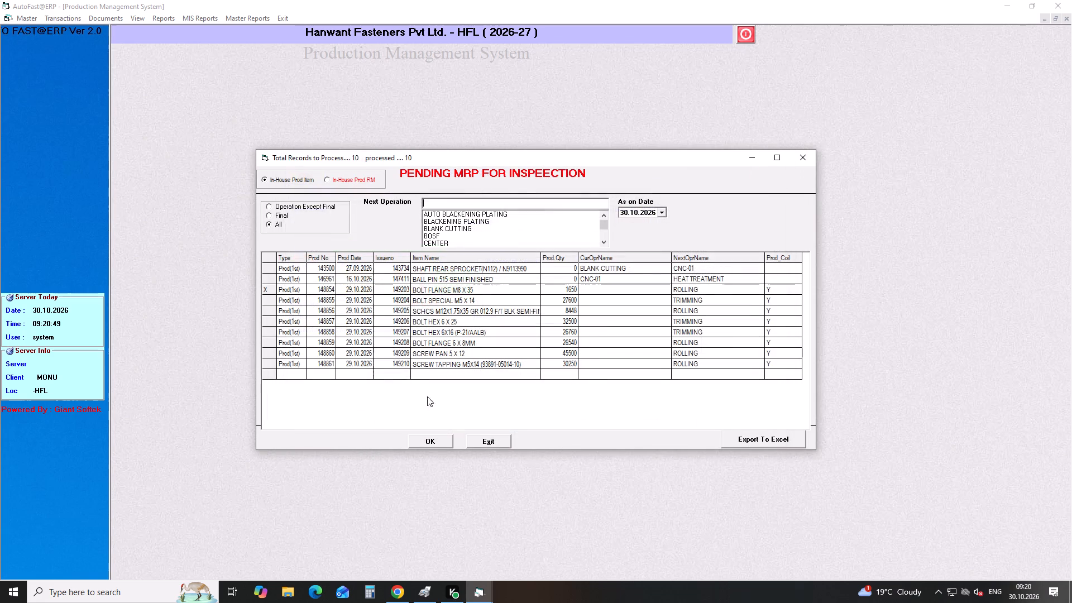
Open pending production 148855 (BOLT SPECIAL M5 X 14) for editing as final, with 0 rework and 0 scrap pieces.
click(395, 301)
key(Return)
key(Return)
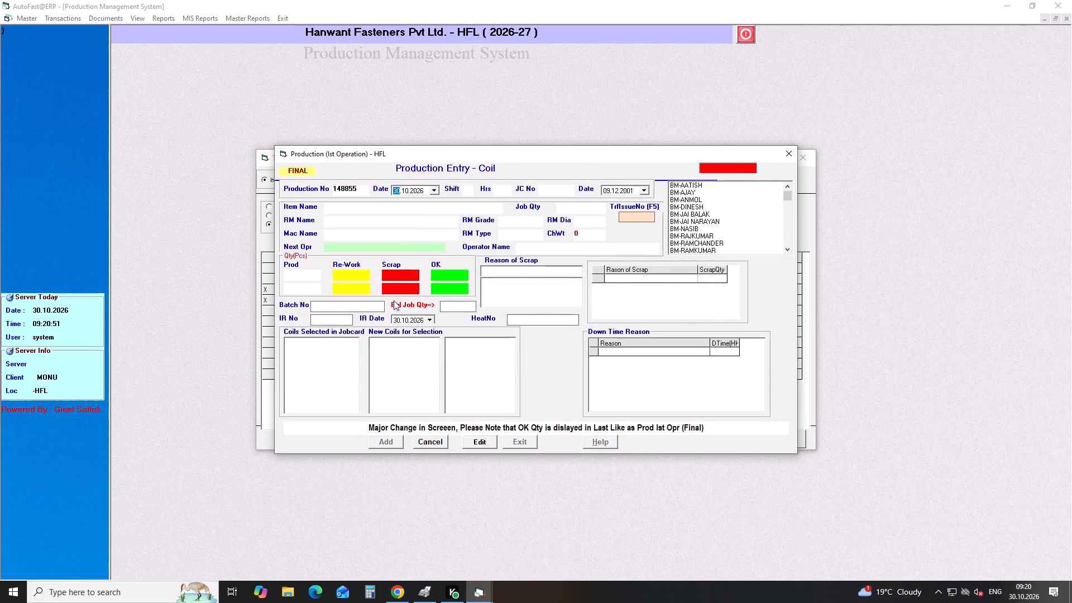
click(474, 440)
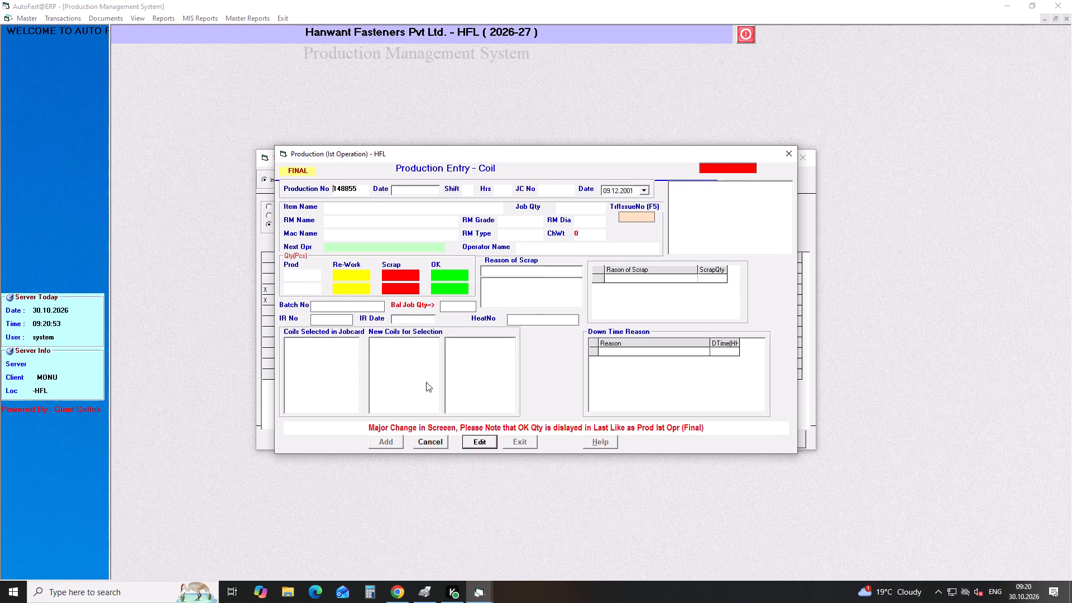
double_click(363, 276)
key(0)
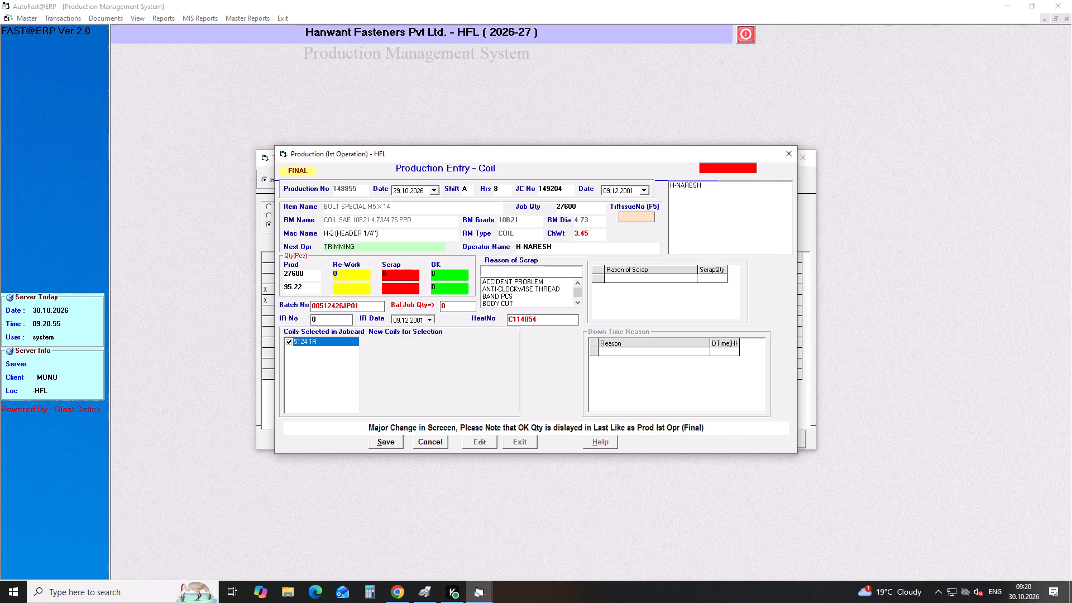
key(Return)
key(Return)
key(Return)
key(Return)
key(Return)
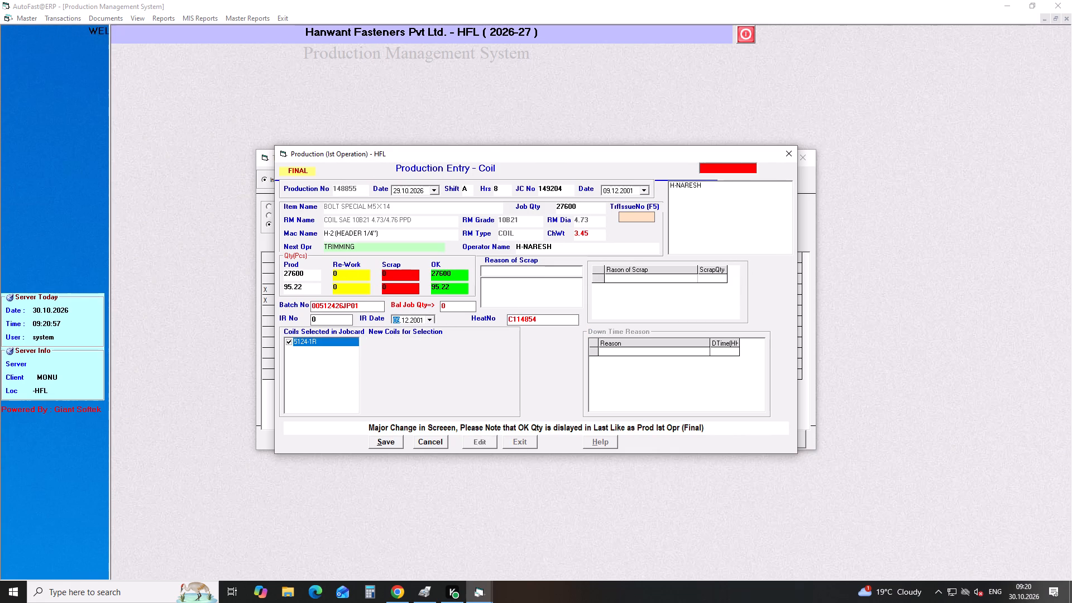
Enter IR No 01 dated 30.10.2026 for BOLT SPECIAL M5 X 14, save the final entry and close it.
click(337, 318)
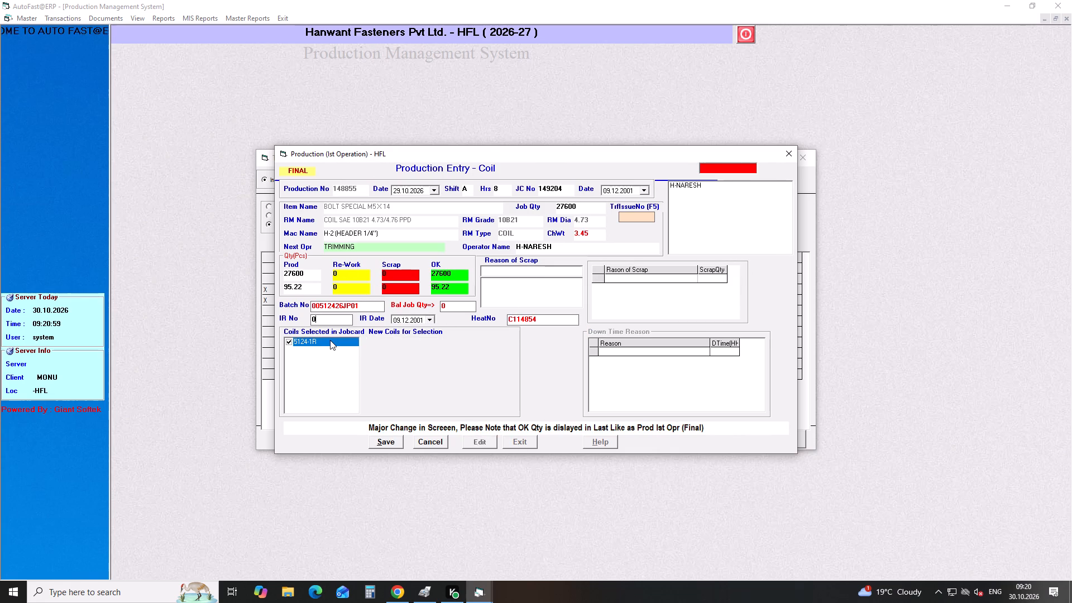
key(1)
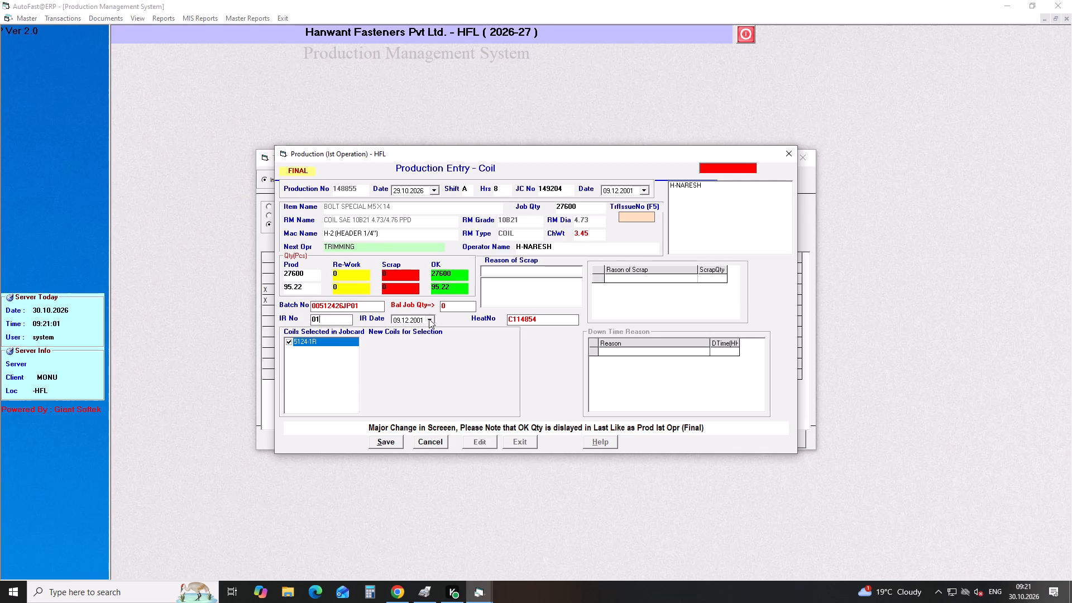
click(429, 319)
click(432, 405)
click(391, 442)
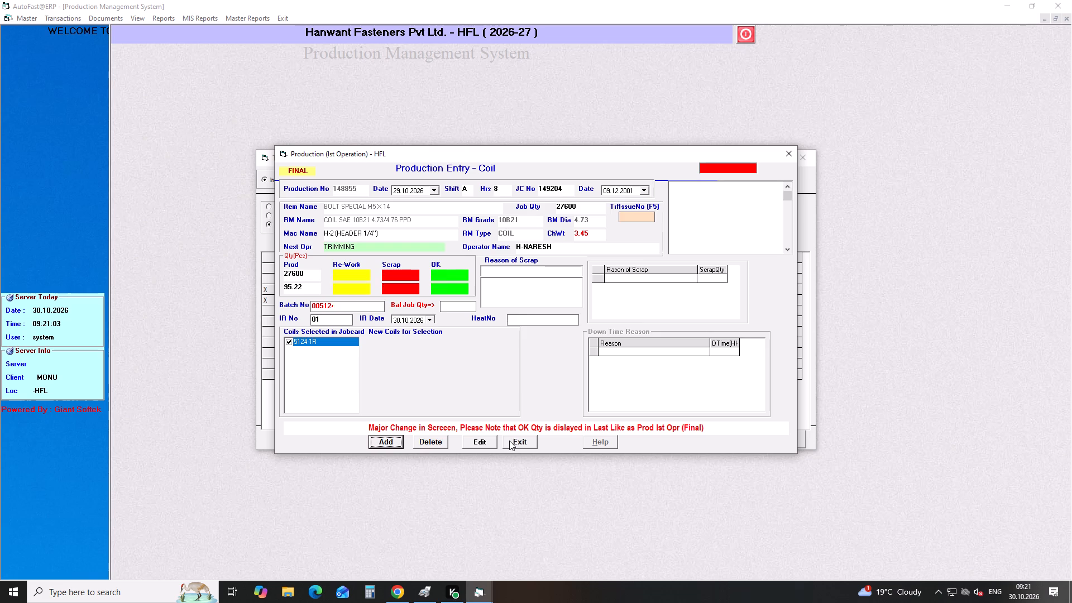
click(509, 441)
Open pending production 148856 (SCHCS M12X1.75X35) for editing as final and set its rework quantity to 0.
click(386, 312)
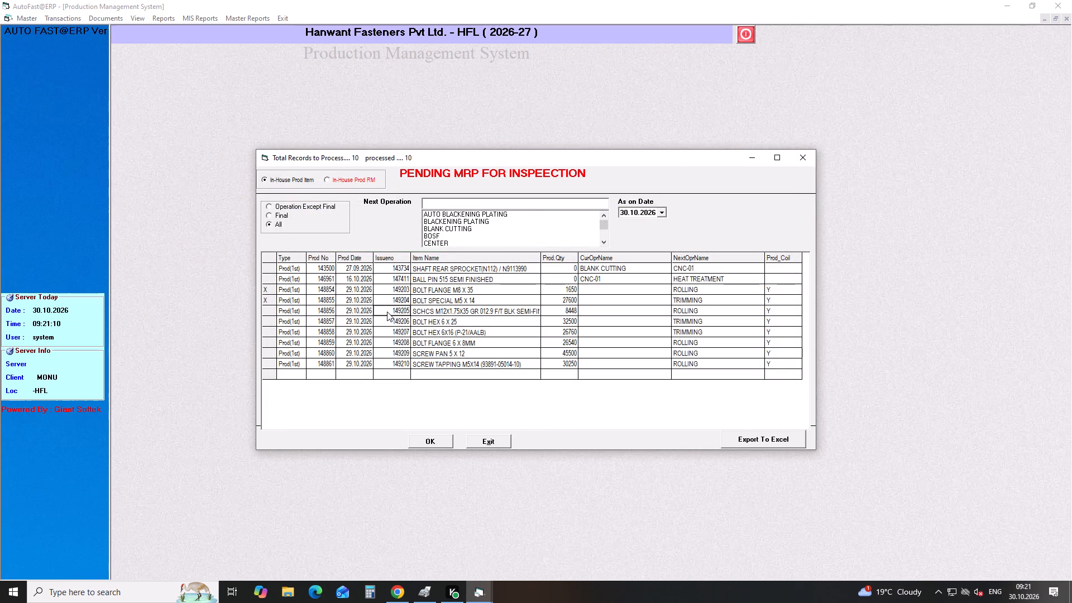
key(Return)
key(Return)
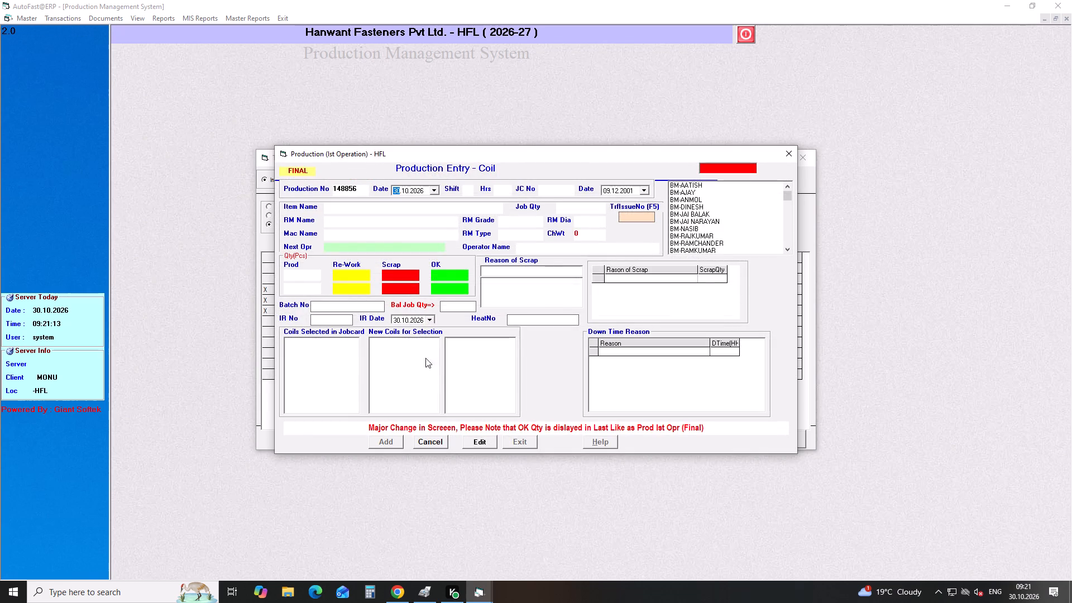
click(486, 439)
double_click(350, 271)
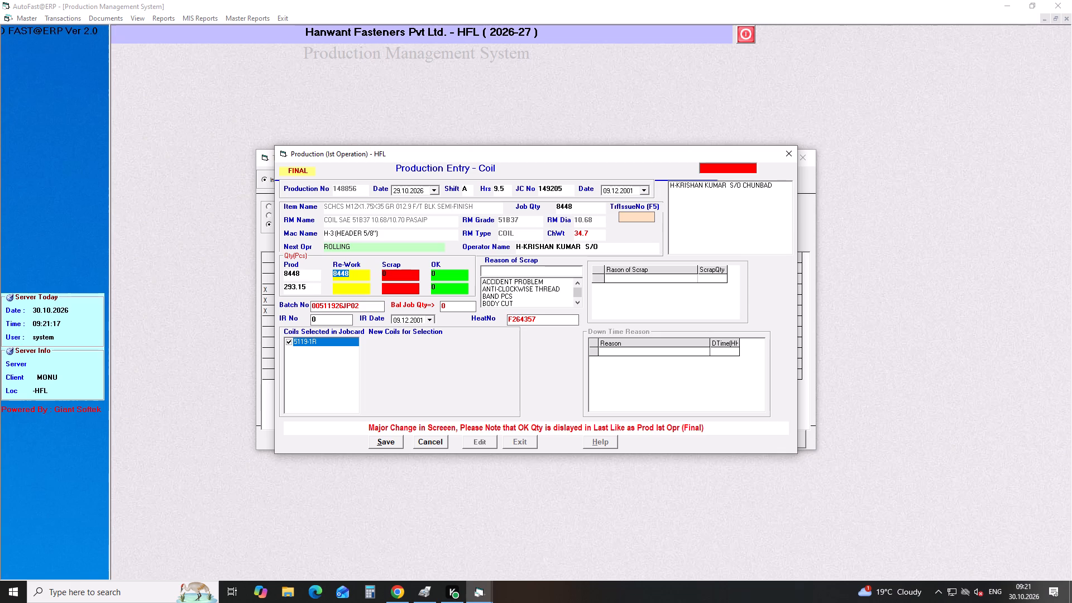
key(0)
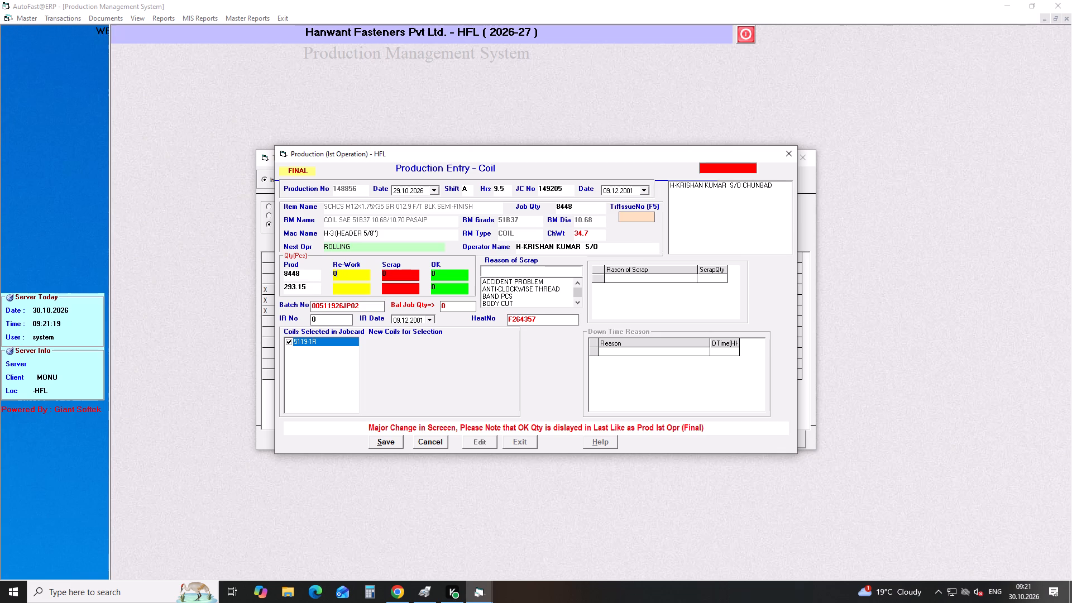
Record 32 scrap pieces for the SCHCS M12X1.75X35 entry with PUNCH BROKEN as the reason.
key(Return)
key(Right)
key(BackSpace)
text(32)
key(Return)
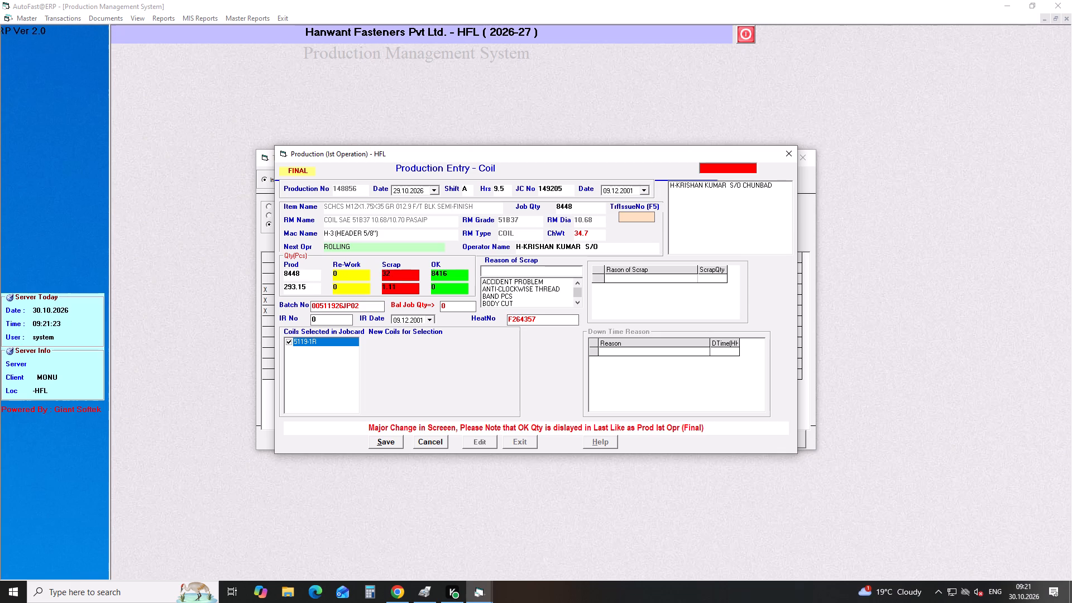
text(PUN)
key(Down)
key(Return)
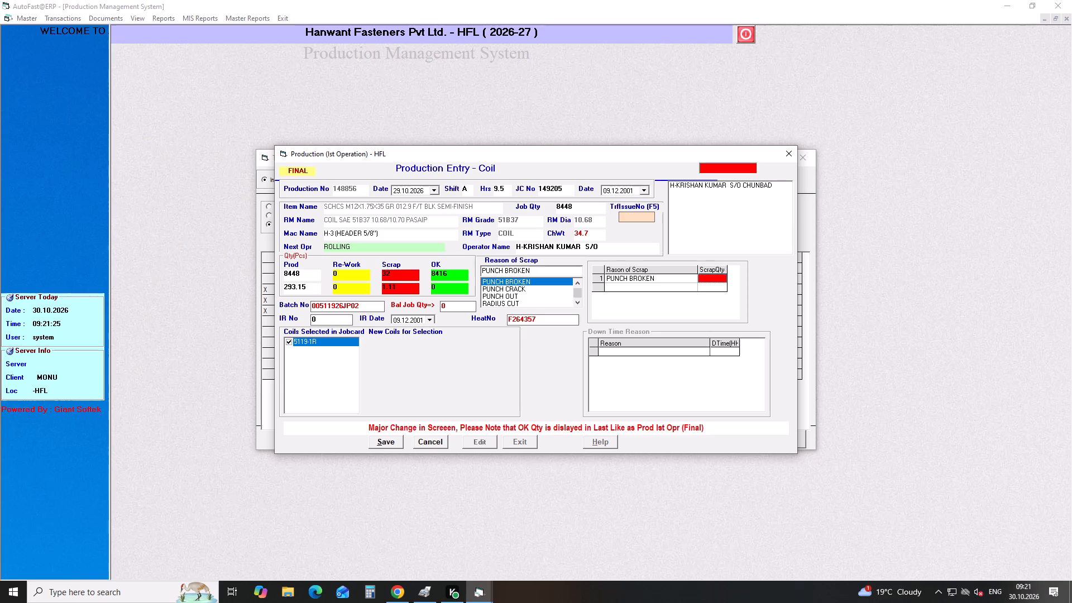
text(32)
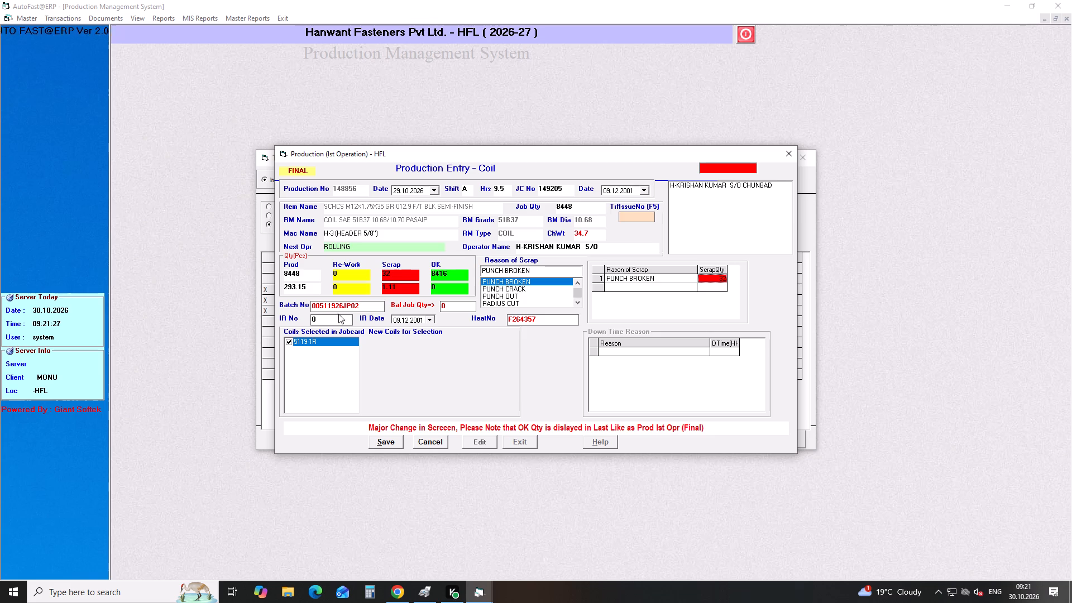
Enter IR No 01 dated 30.10.2026 for SCHCS M12X1.75X35, save the final entry and close it.
click(332, 322)
key(1)
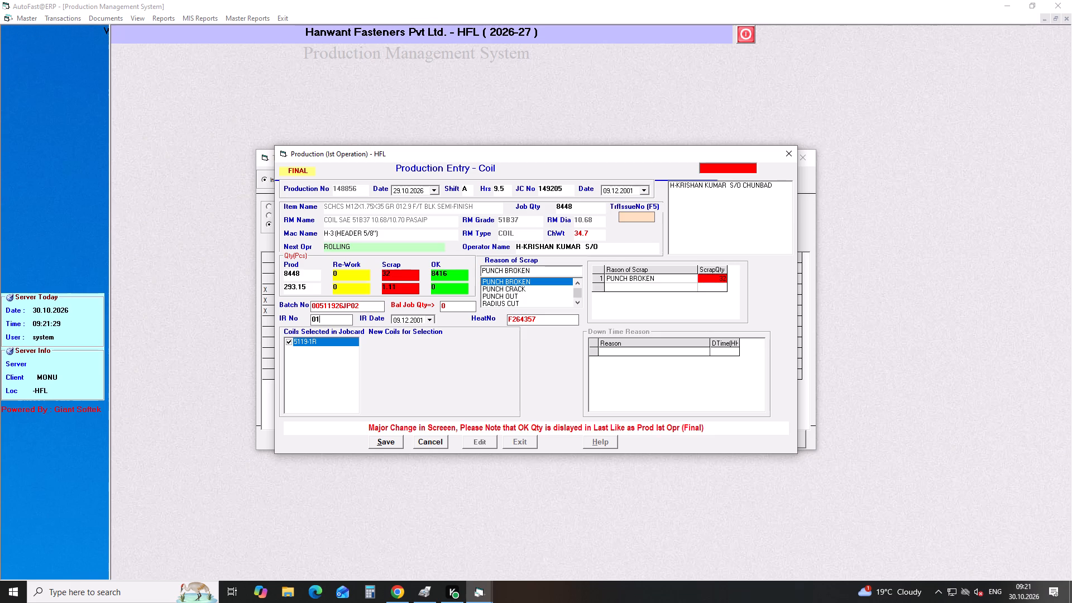
click(429, 321)
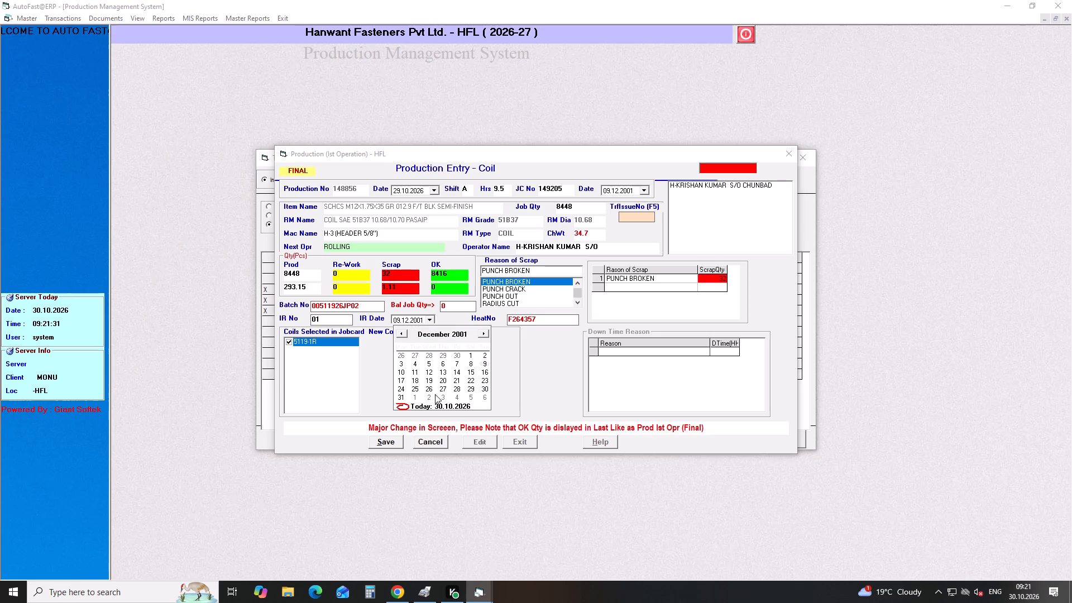
click(432, 405)
click(395, 436)
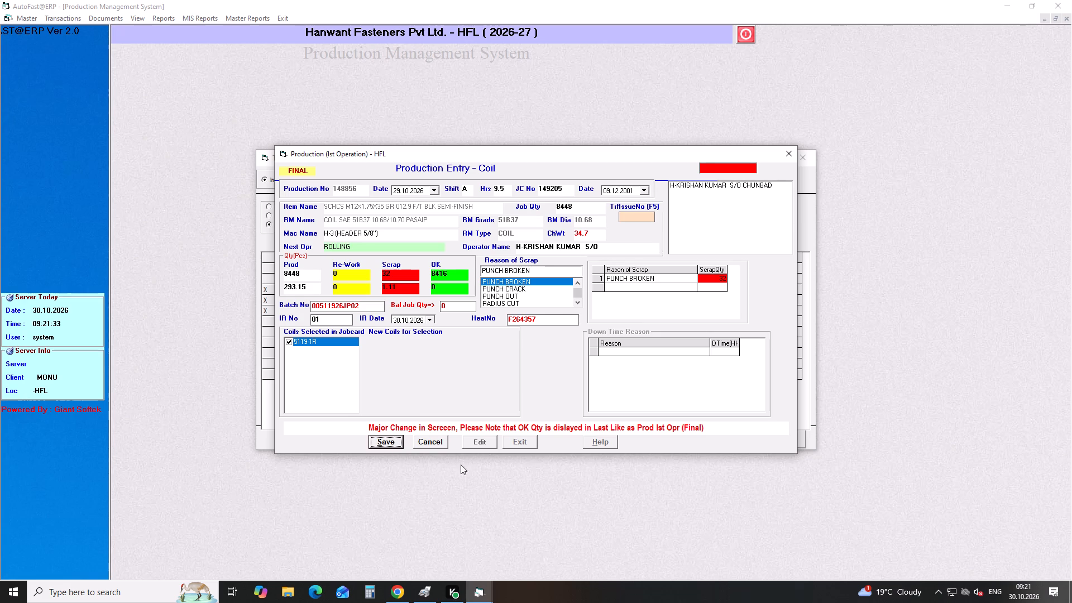
click(531, 441)
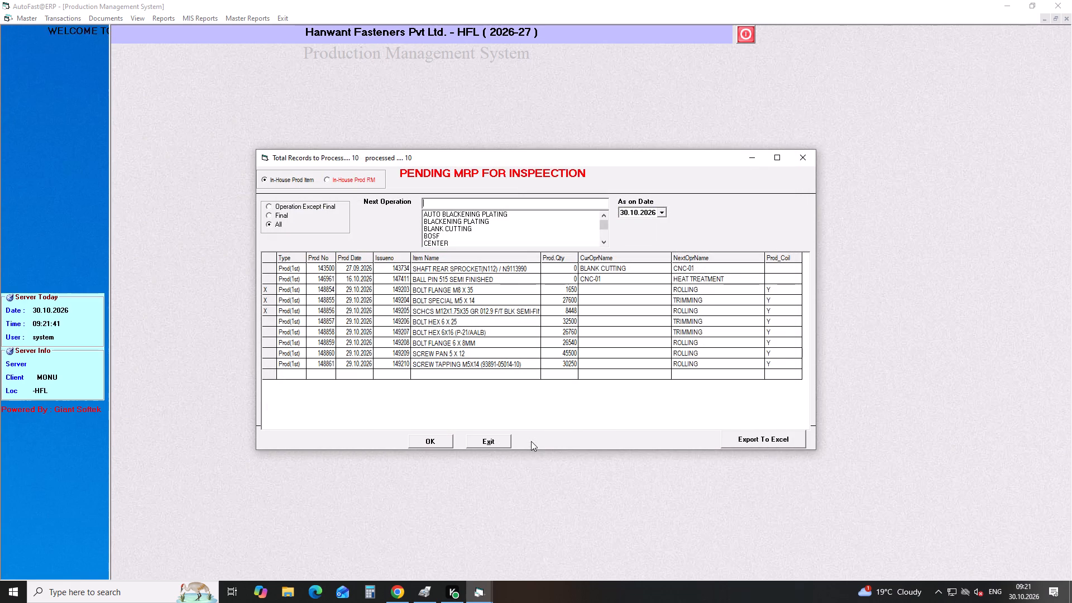
Open pending production 148857 (BOLT HEX 6 X 25) for editing as final, with 0 rework and 0 scrap pieces.
click(388, 322)
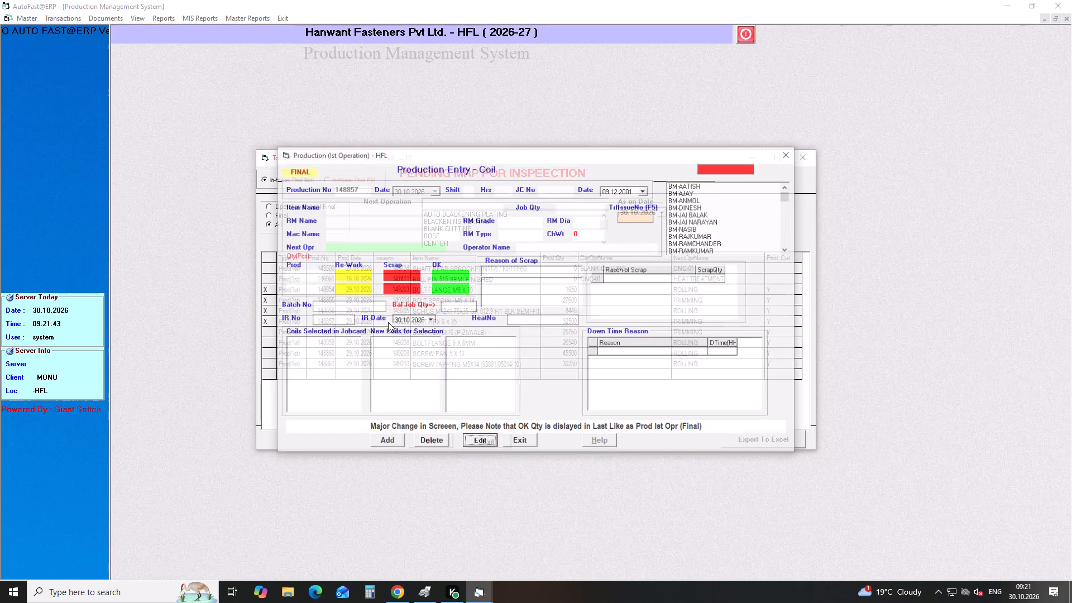
key(Return)
key(Return)
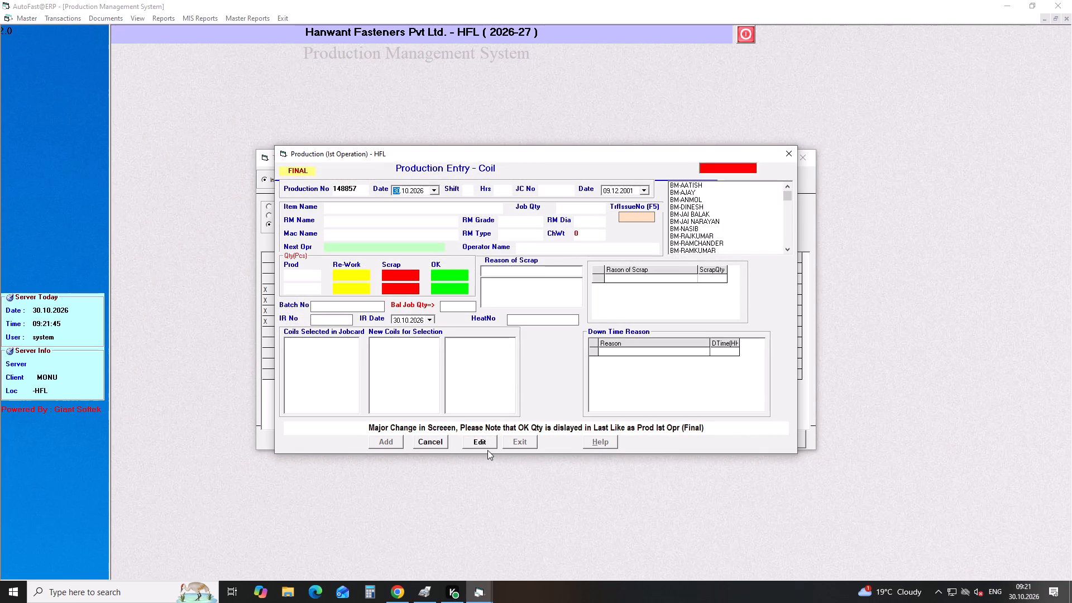
click(481, 438)
click(357, 281)
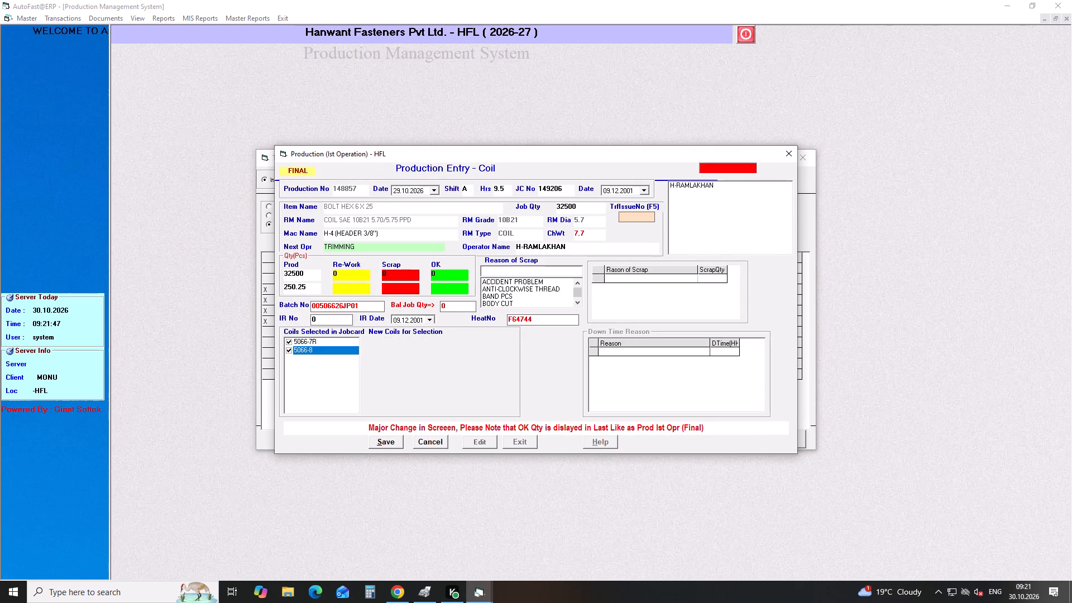
click(357, 272)
click(357, 272)
key(0)
key(Return)
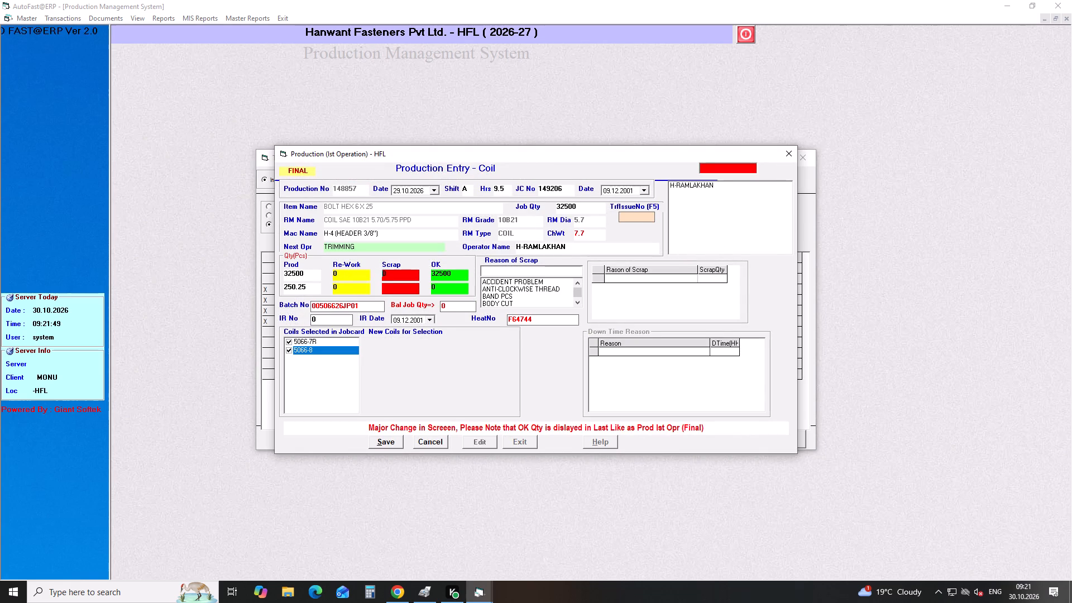
key(Return)
key(Return)
key(Return)
Enter IR No 01 dated 30.10.2026 for BOLT HEX 6 X 25, save the final entry and close it.
key(Right)
key(1)
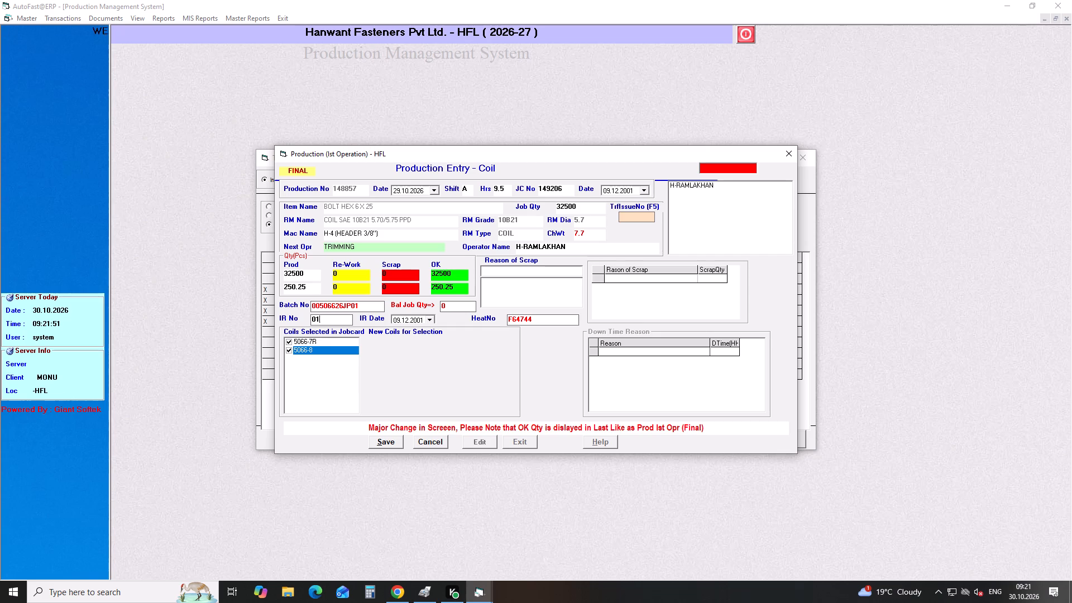
key(Return)
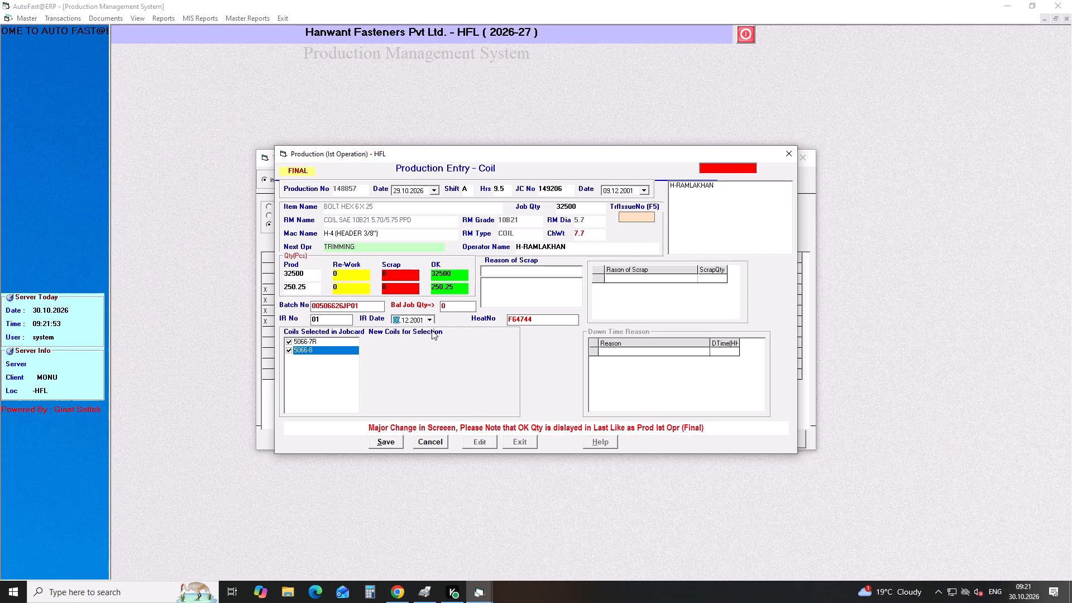
click(432, 320)
click(430, 405)
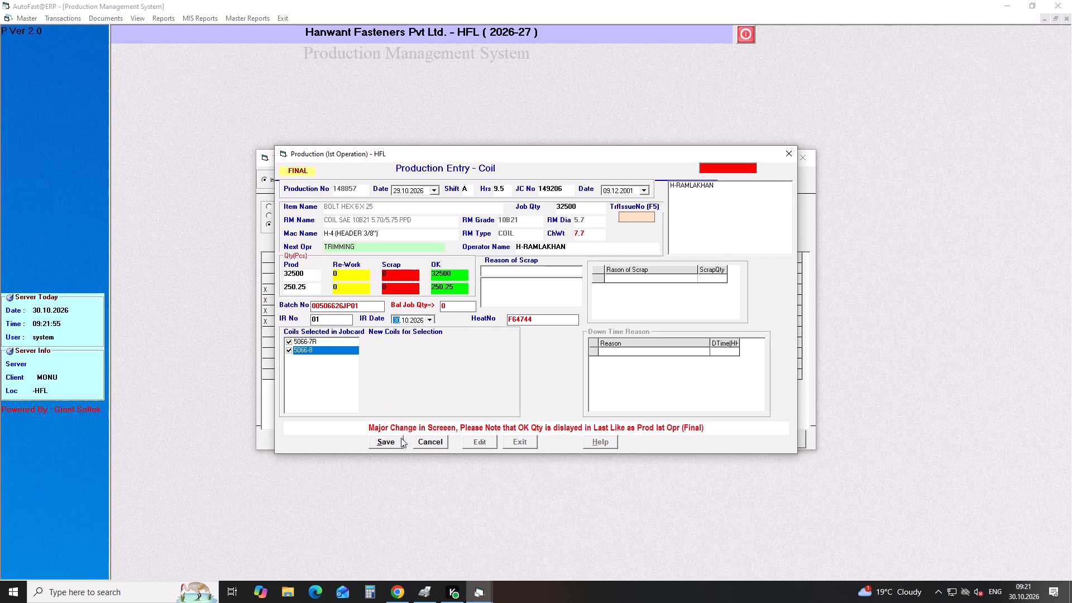
click(385, 446)
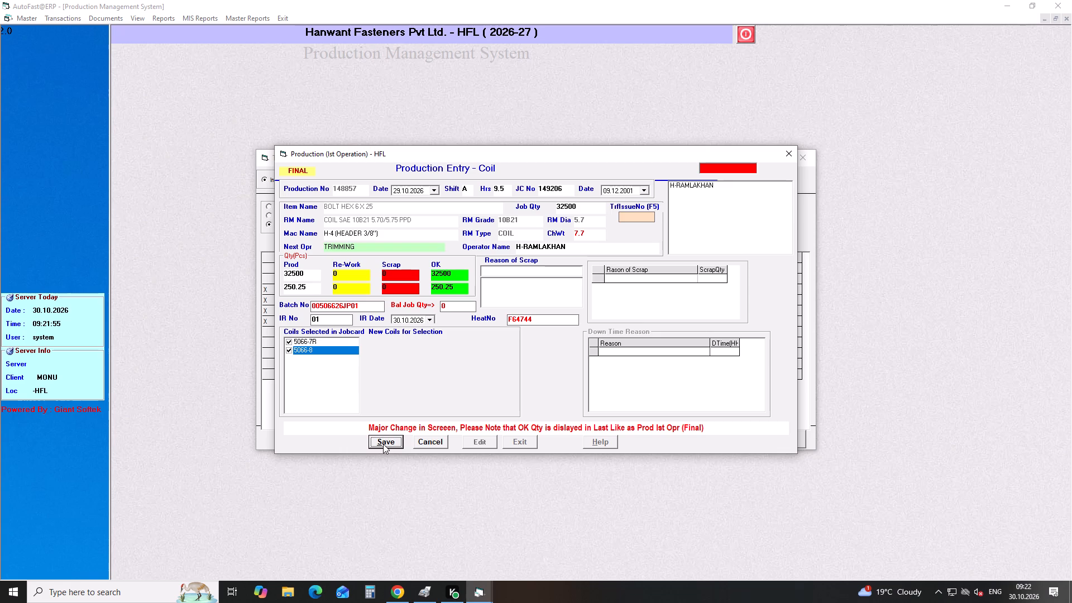
click(516, 438)
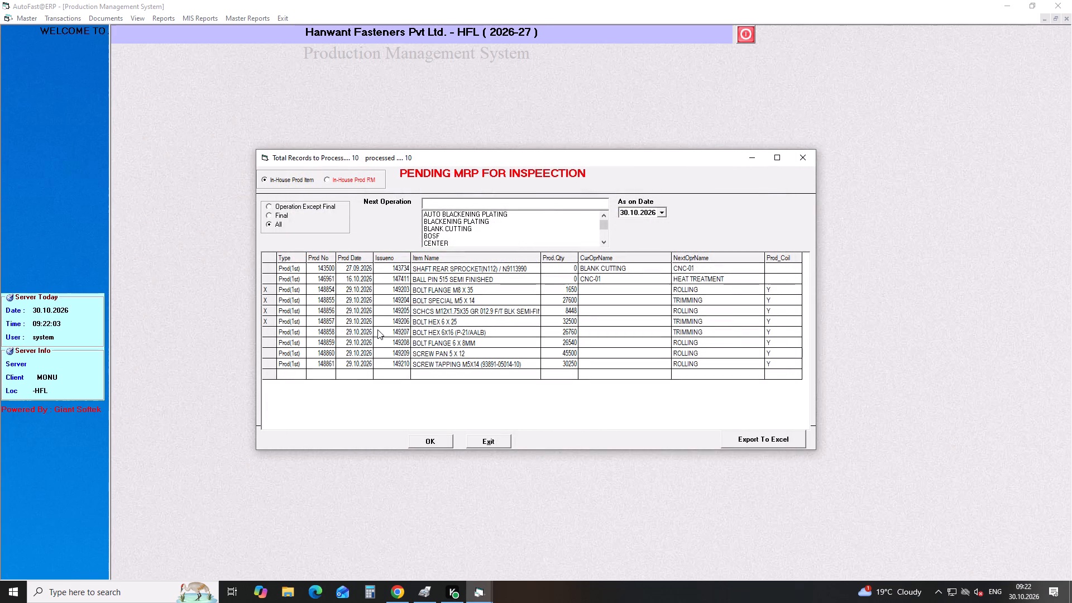
Open pending production 148858 (BOLT HEX 6X16) for editing as final, with 0 rework pieces.
click(377, 329)
key(Return)
key(Return)
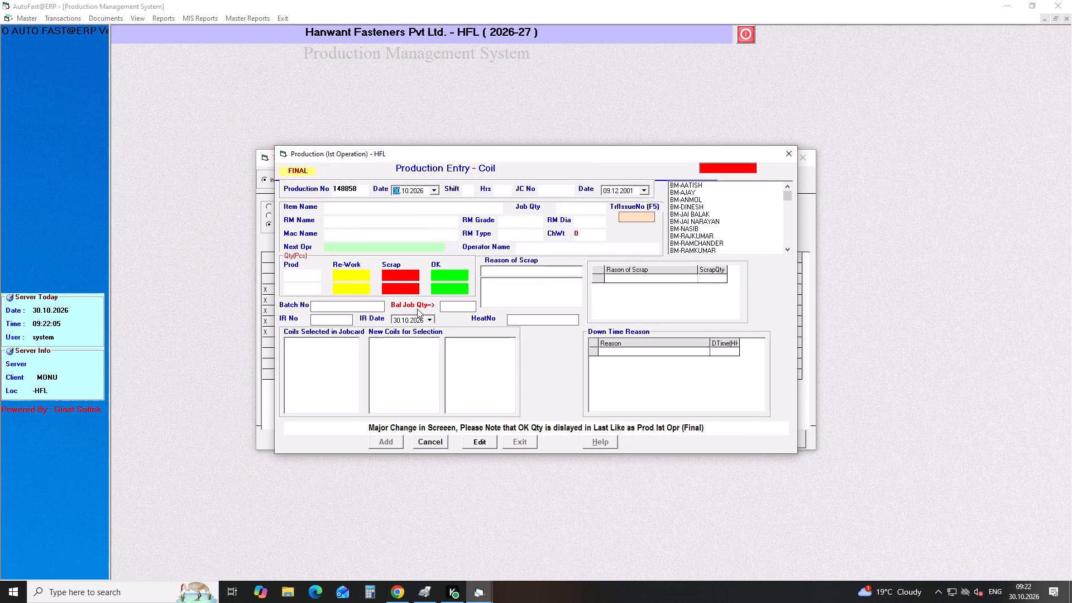
click(484, 443)
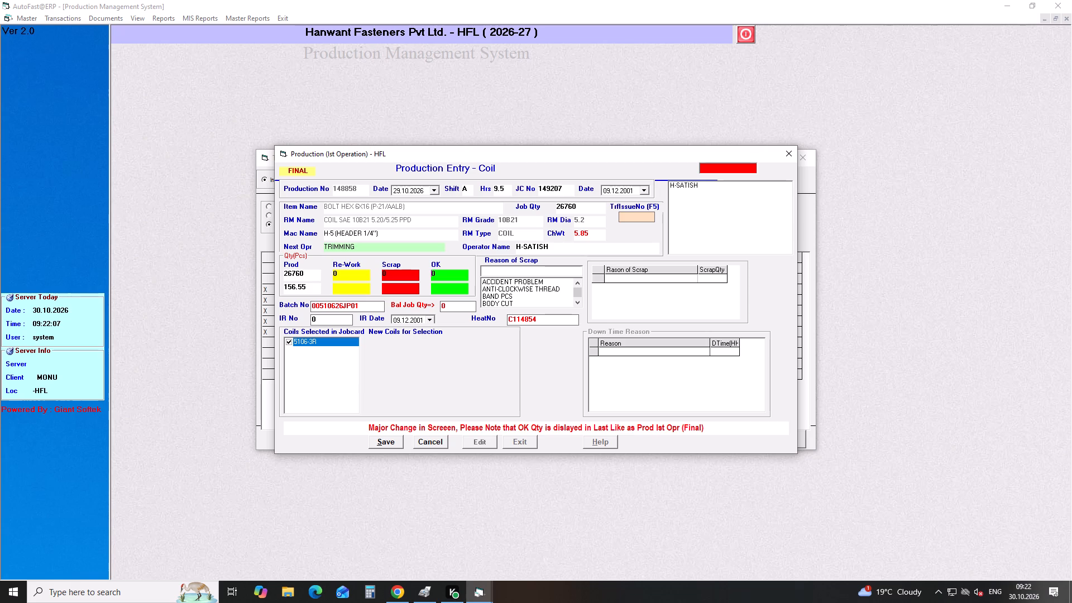
double_click(363, 279)
key(0)
key(Return)
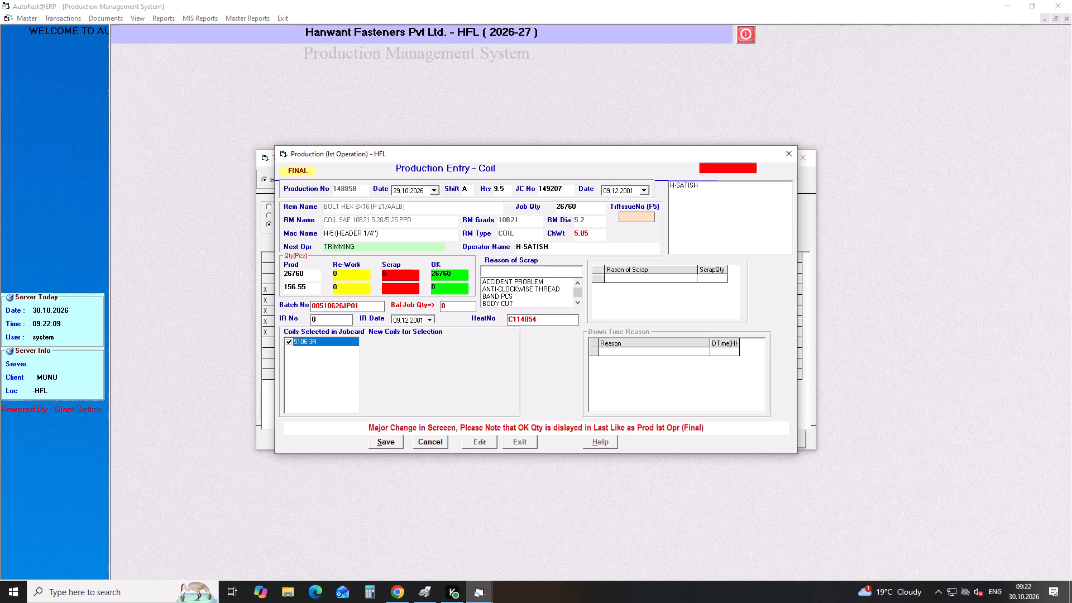
Record 10 scrap pieces for the BOLT HEX 6X16 entry with CUTT OFF as the reason.
text(10)
key(BackSpace)
key(Return)
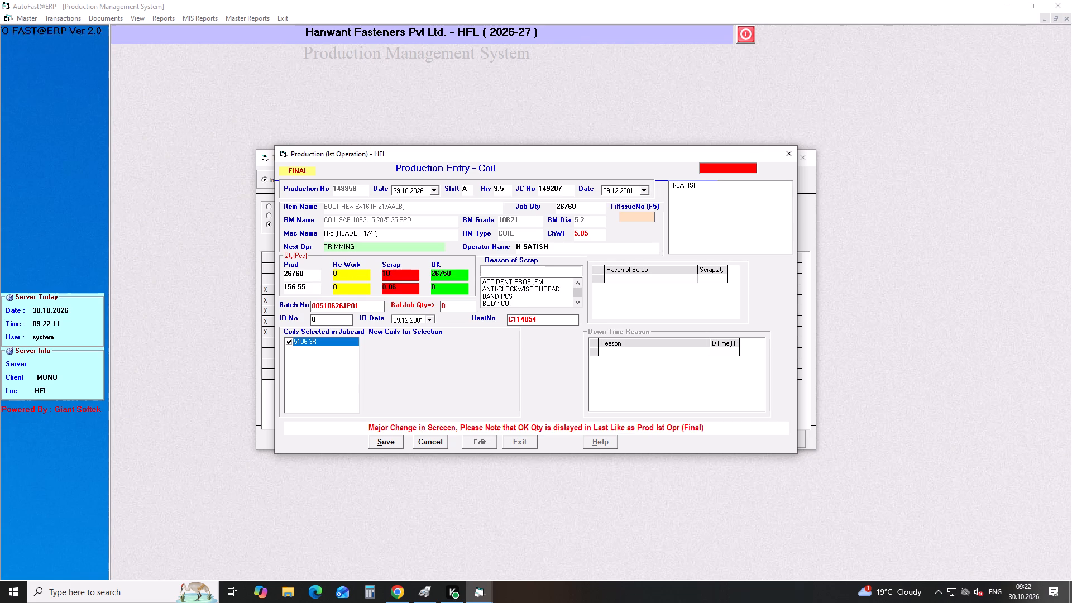
text(CUT)
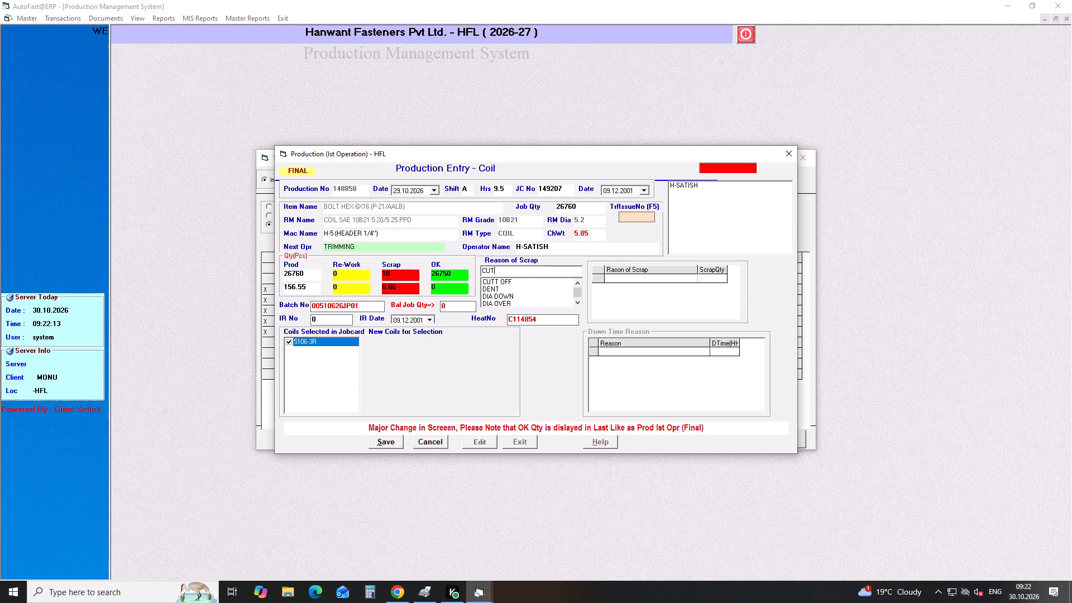
key(Down)
key(Return)
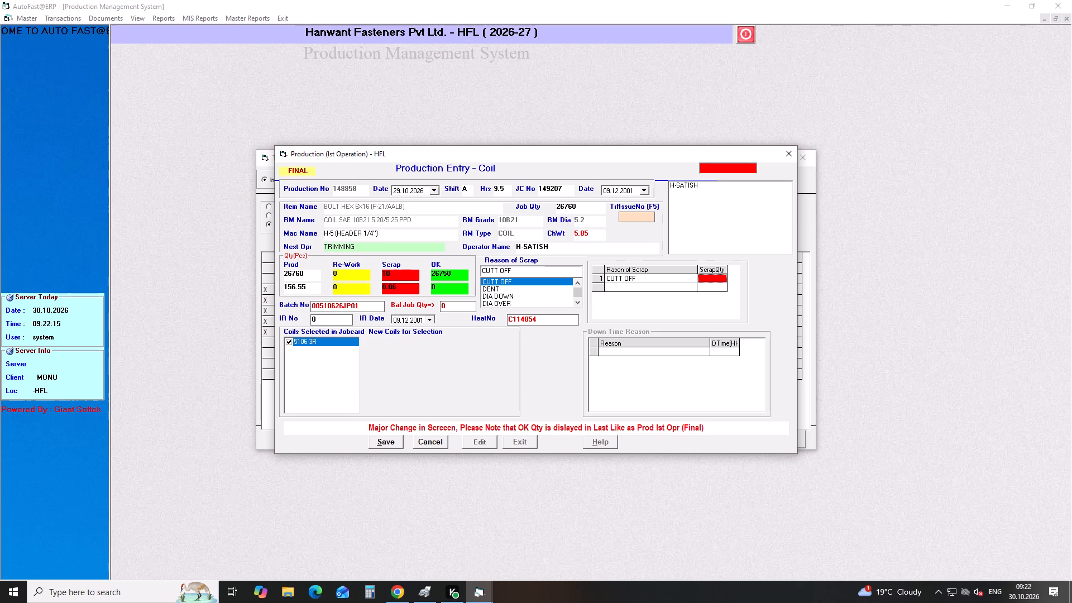
text(10)
Enter IR No 01 dated 30.10.2026 for BOLT HEX 6X16, save the final entry and close it.
click(339, 319)
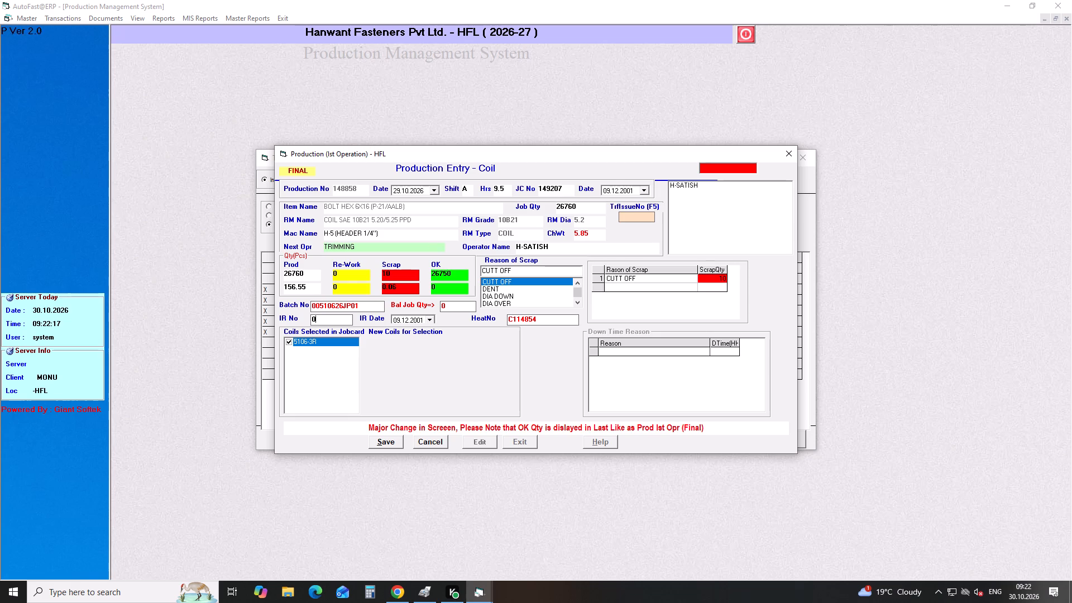
key(1)
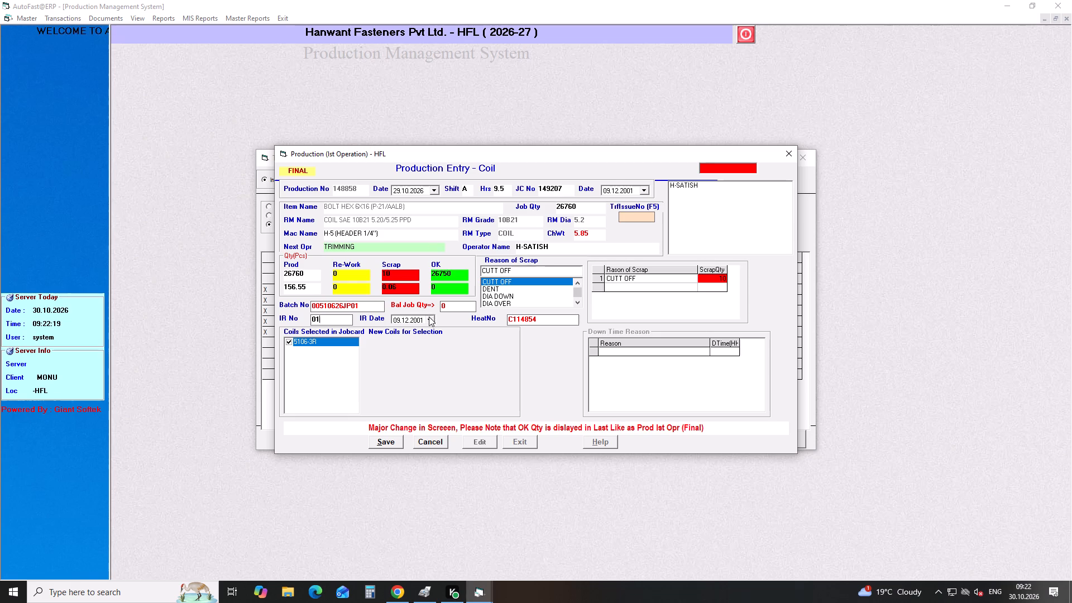
click(430, 318)
click(435, 404)
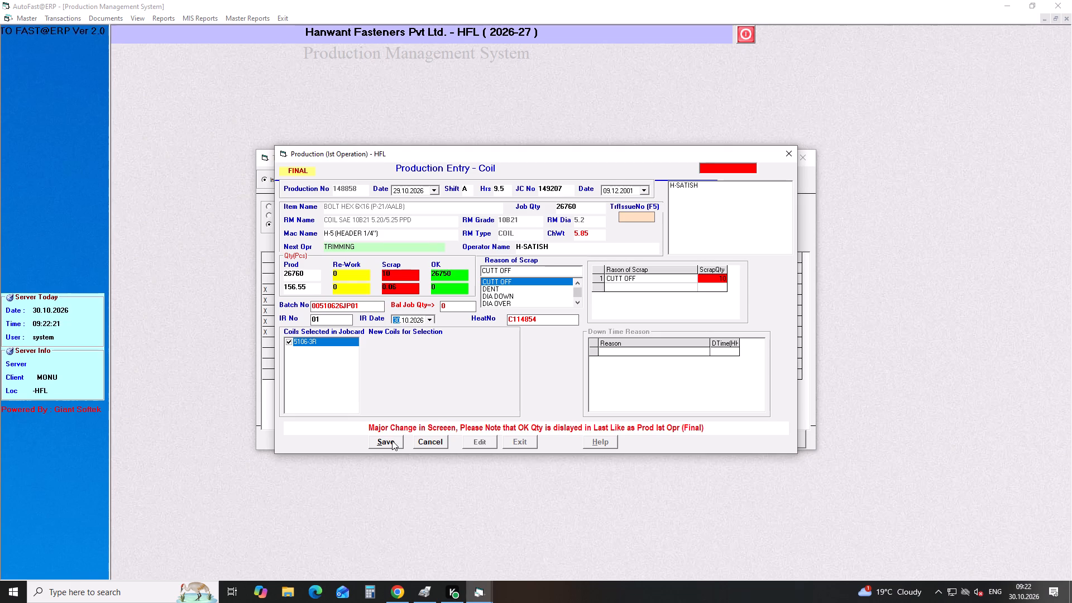
click(392, 441)
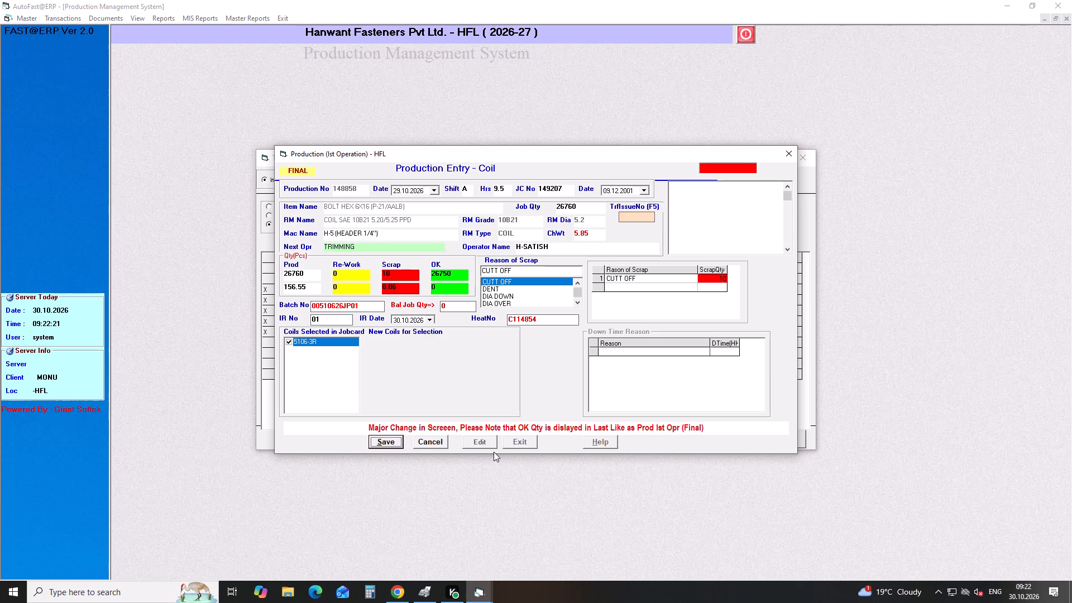
click(524, 439)
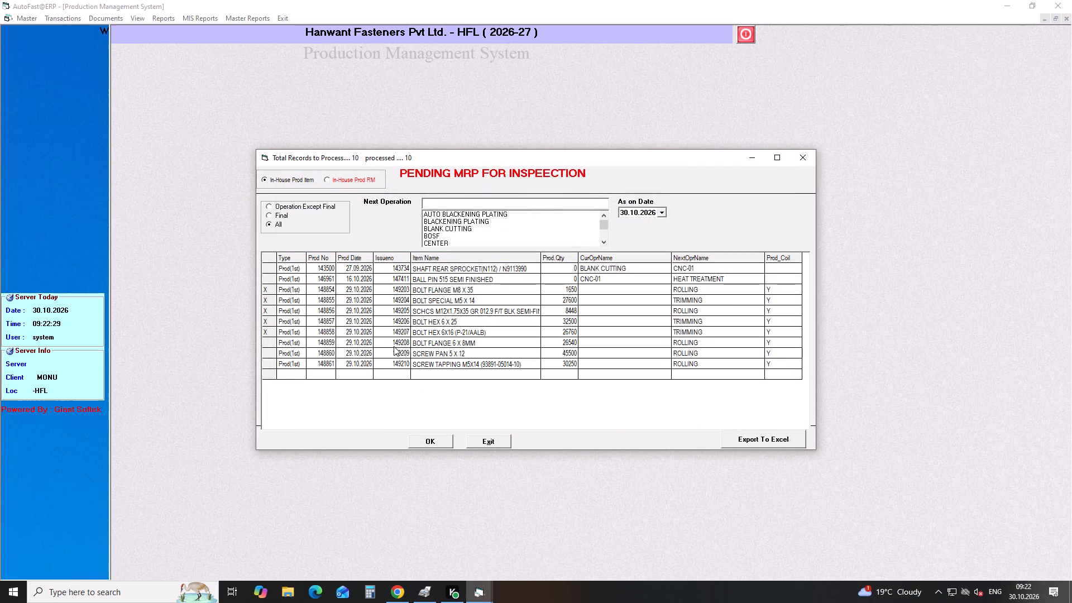
Open pending production 148859 (BOLT FLANGE 6 X 8MM) for editing as final, with 0 rework and 0 scrap pieces.
click(393, 344)
key(Return)
key(Return)
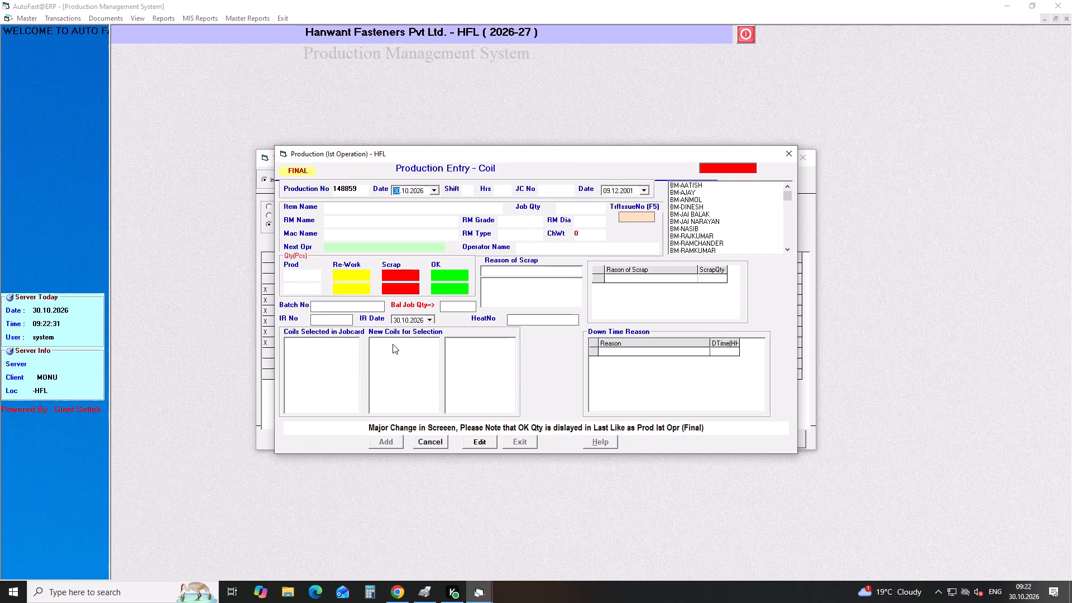
click(484, 441)
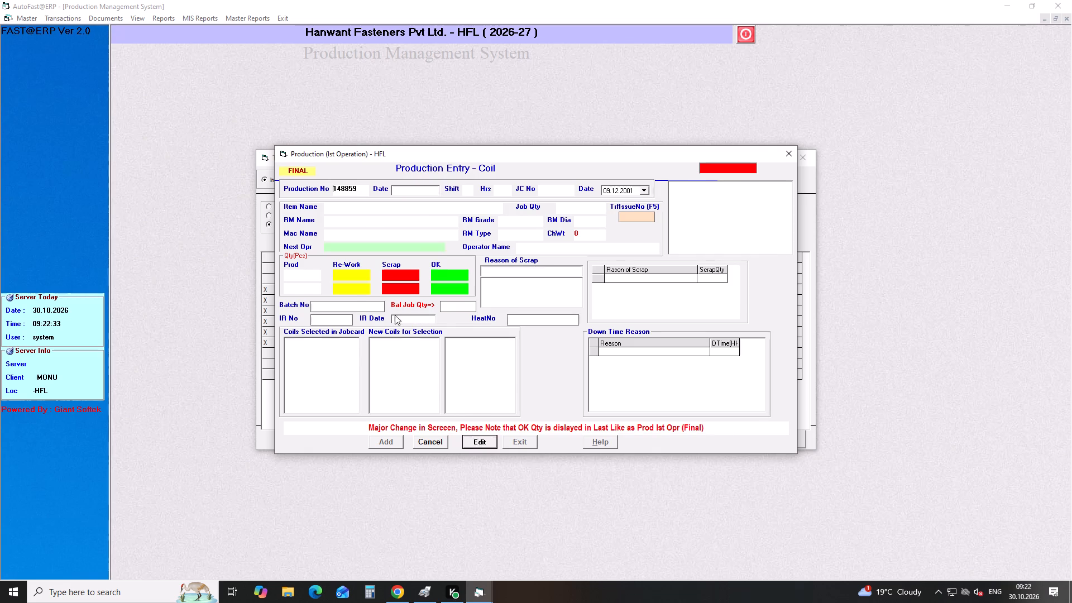
double_click(358, 278)
key(0)
key(Return)
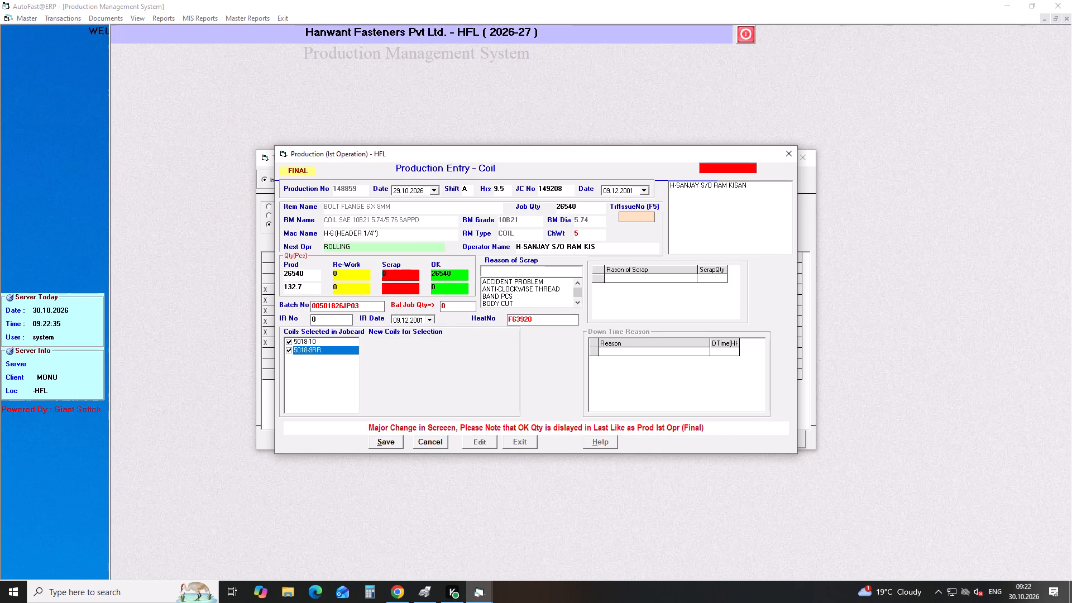
key(Return)
Enter IR No 01 dated 30.10.2026 for BOLT FLANGE 6 X 8MM, save the final entry and close it.
key(Return)
key(Return)
key(Right)
key(1)
key(Return)
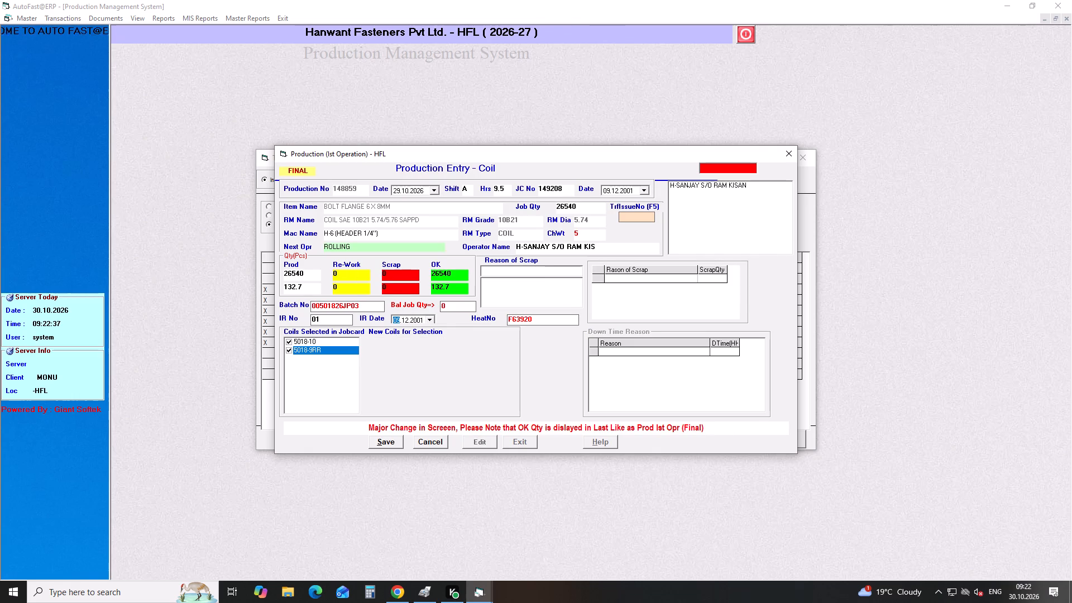
click(428, 322)
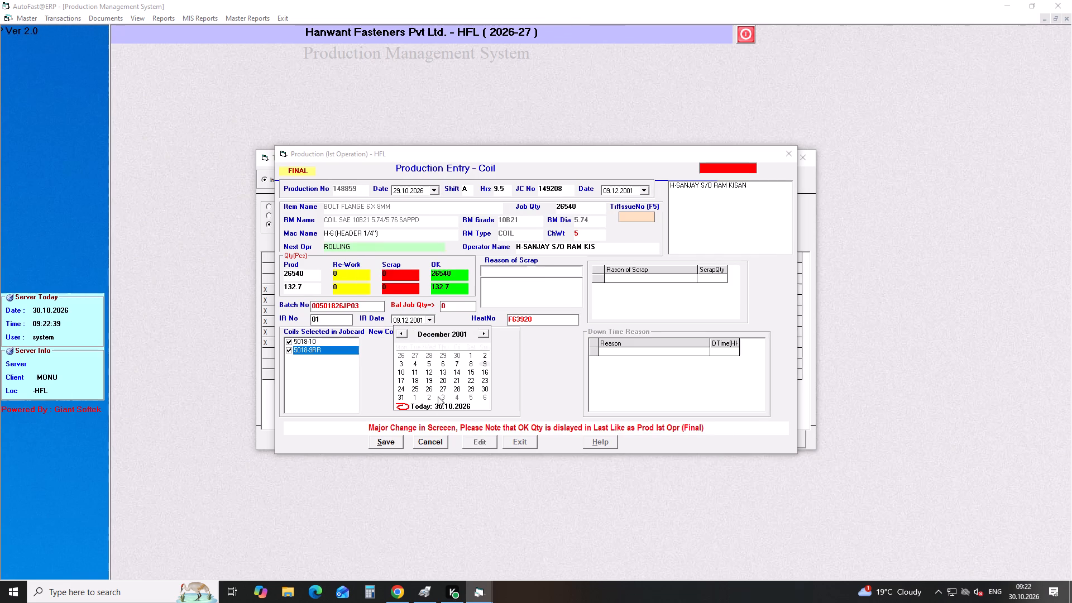
click(438, 408)
click(390, 442)
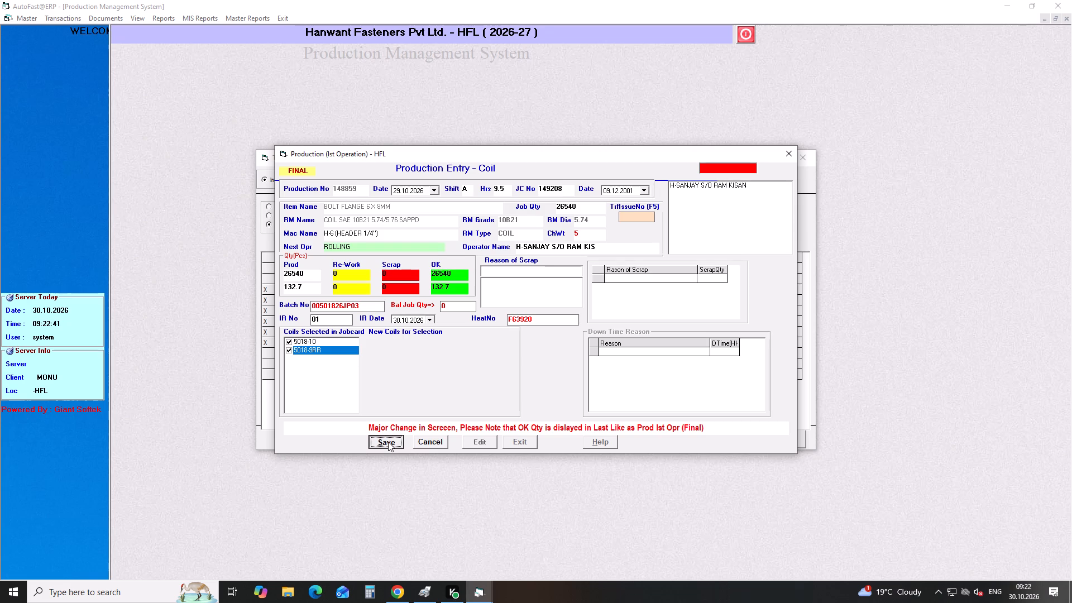
click(529, 439)
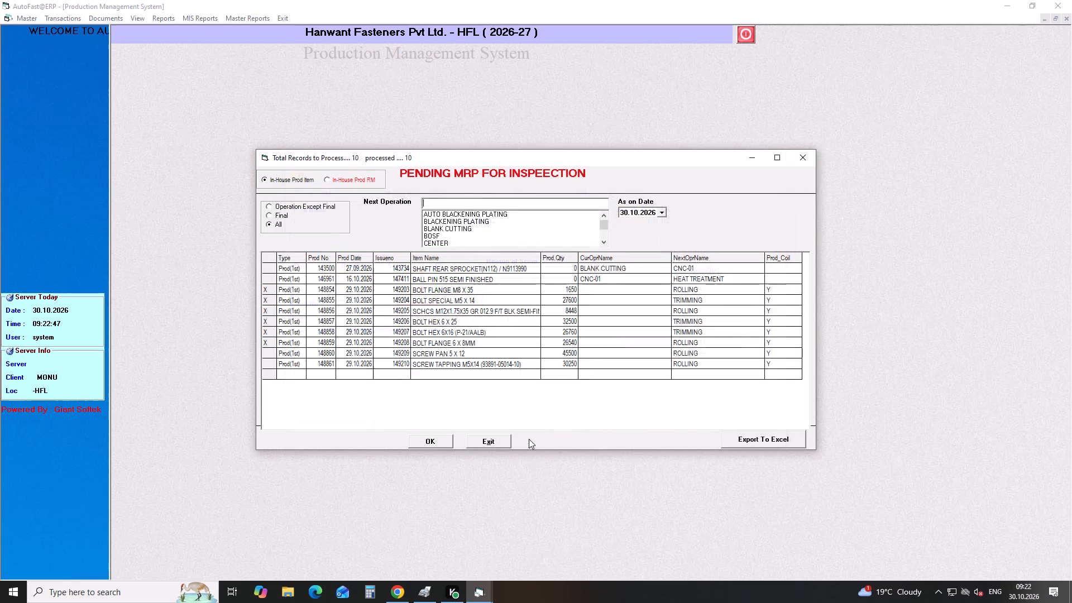
Open pending production 148860 (SCREW PAN 5 X 12) for editing as final, with 0 rework and 0 scrap pieces.
click(401, 351)
key(Return)
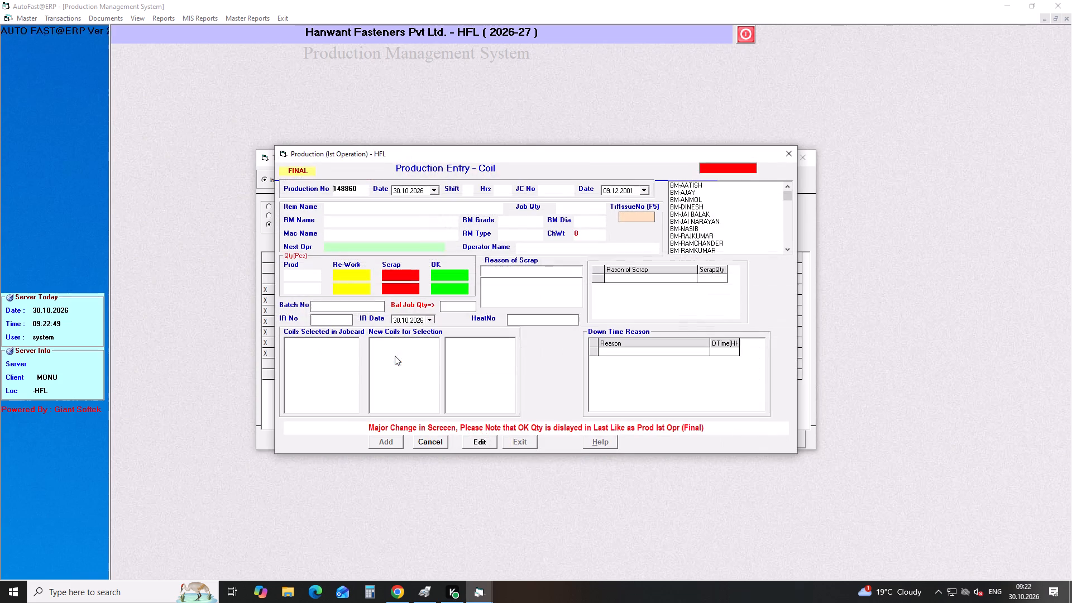
key(Return)
click(482, 445)
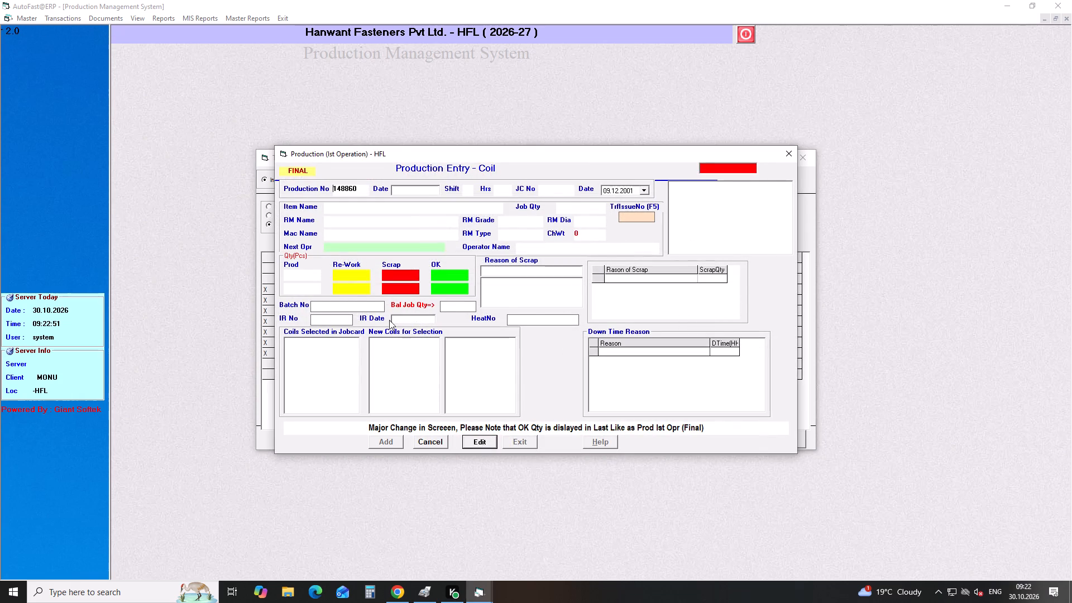
double_click(367, 276)
key(0)
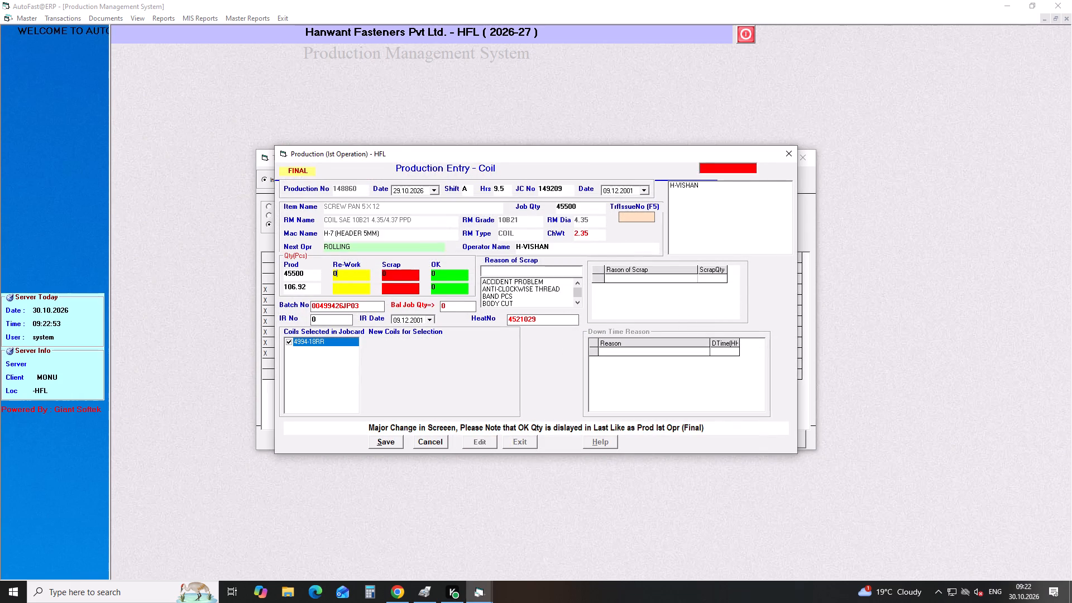
key(Return)
key(Return)
Enter IR No 01 dated 30.10.2026 for SCREW PAN 5 X 12, save the final entry and close it.
key(Return)
key(Return)
key(Right)
key(1)
key(Return)
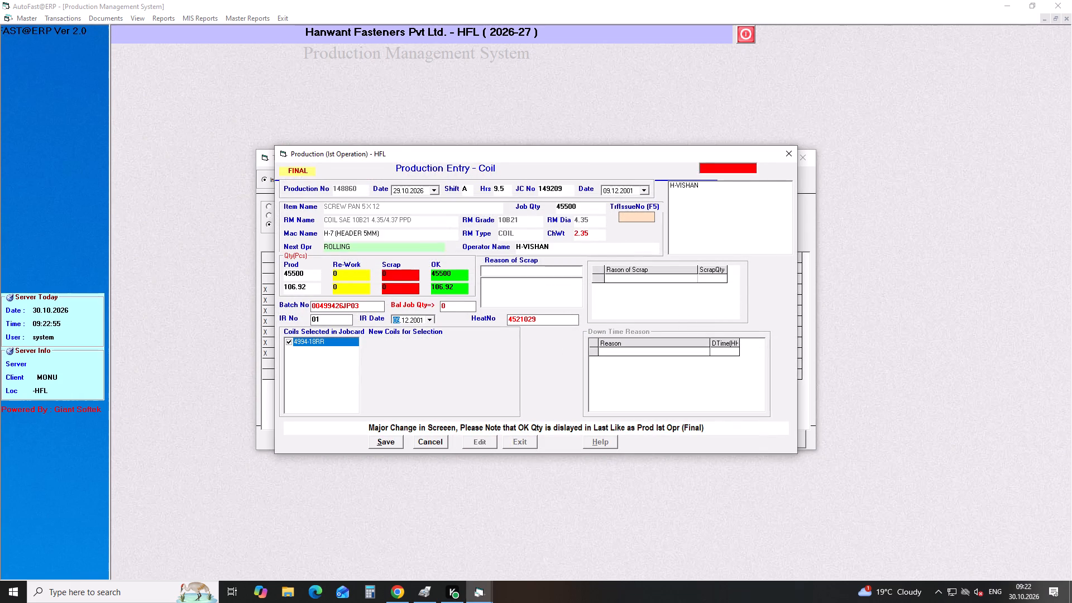
click(430, 318)
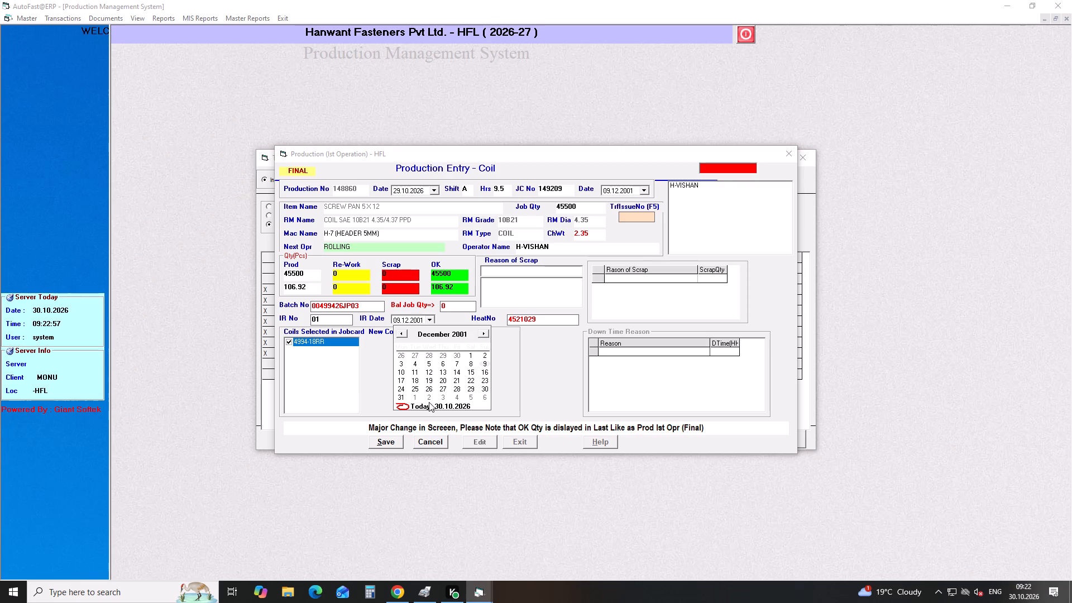
click(429, 402)
click(385, 442)
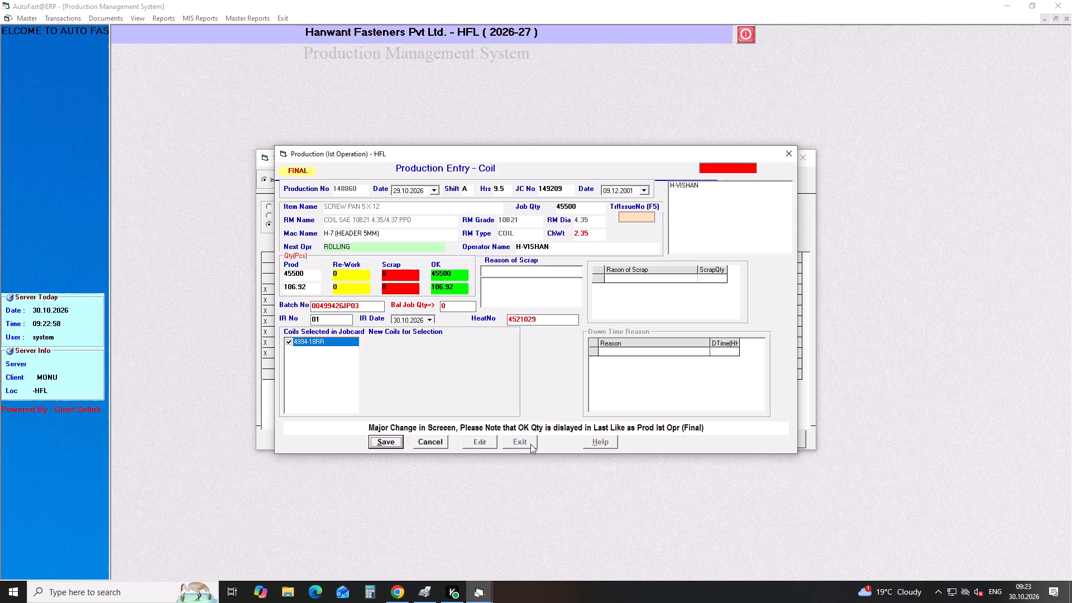
click(530, 444)
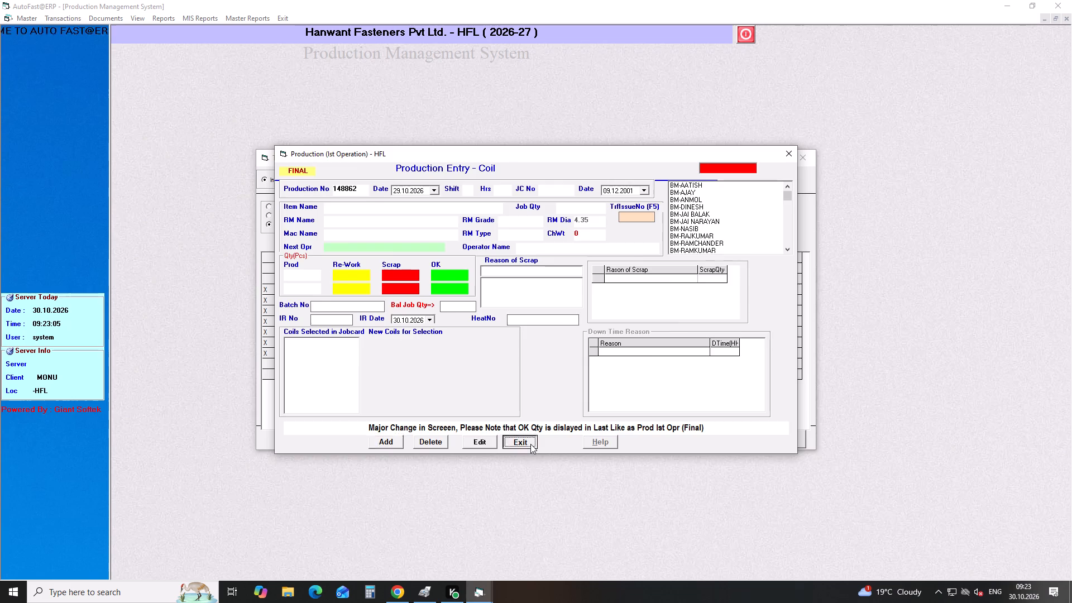
Open pending production 148861 (SCREW TAPPING M5X14) for editing as final, with 0 rework pieces.
click(384, 361)
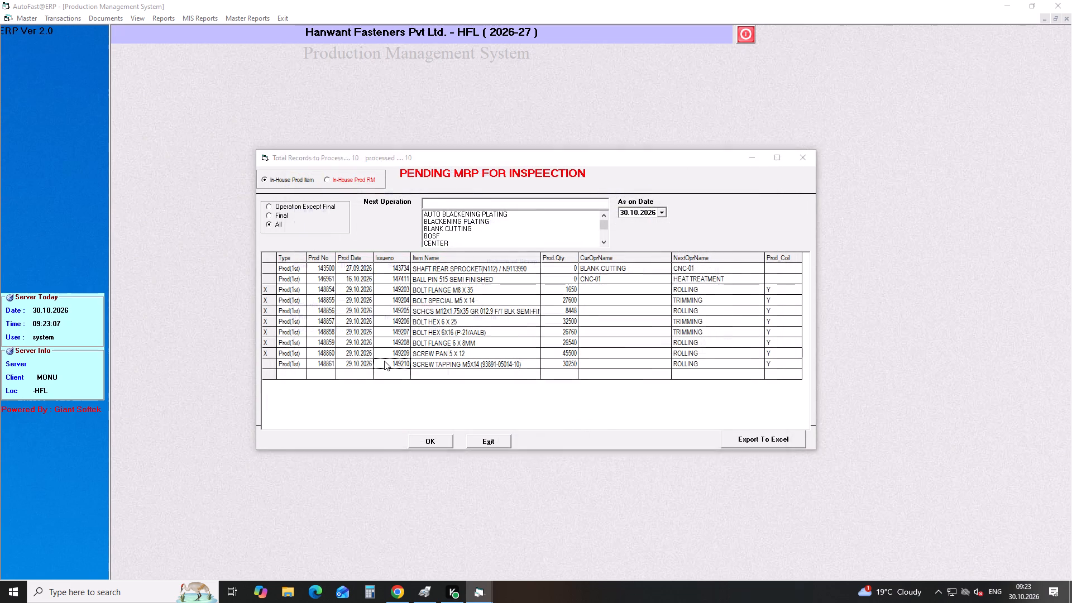
key(Return)
key(Return)
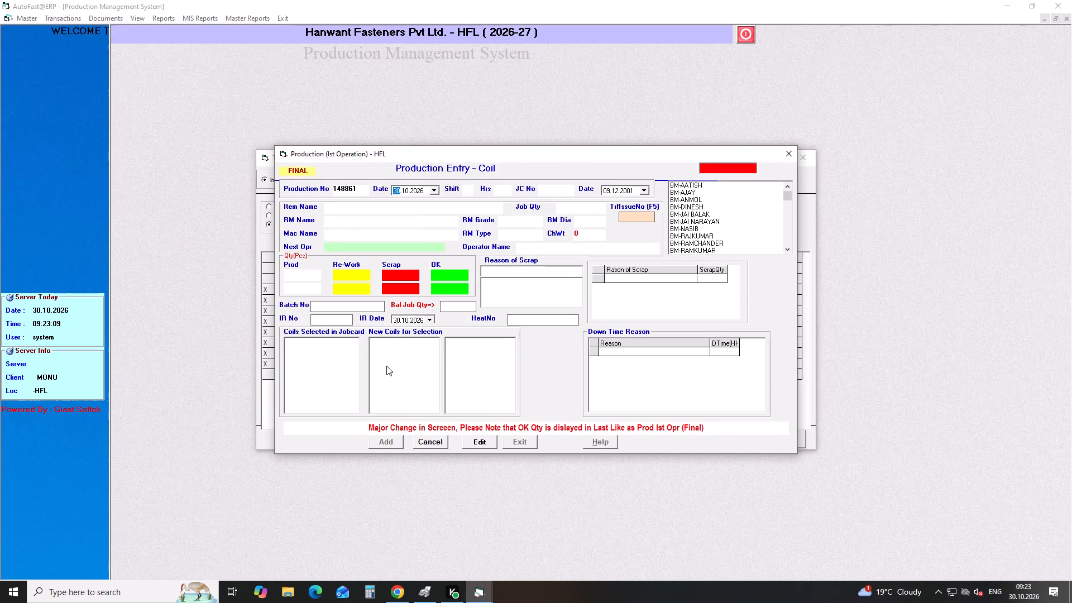
click(479, 446)
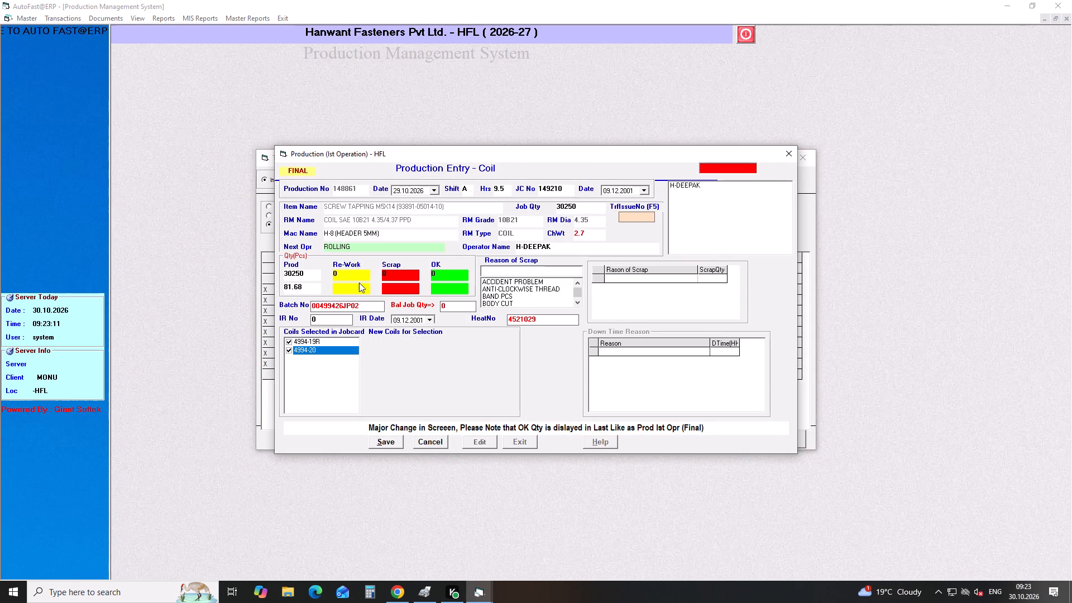
double_click(361, 277)
key(0)
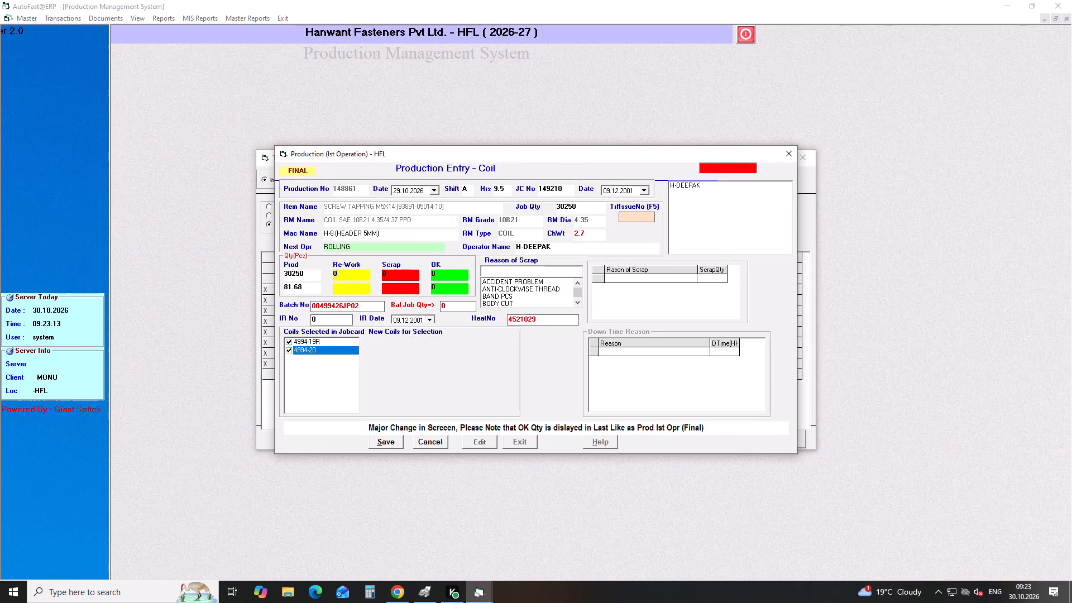
key(Return)
key(Return)
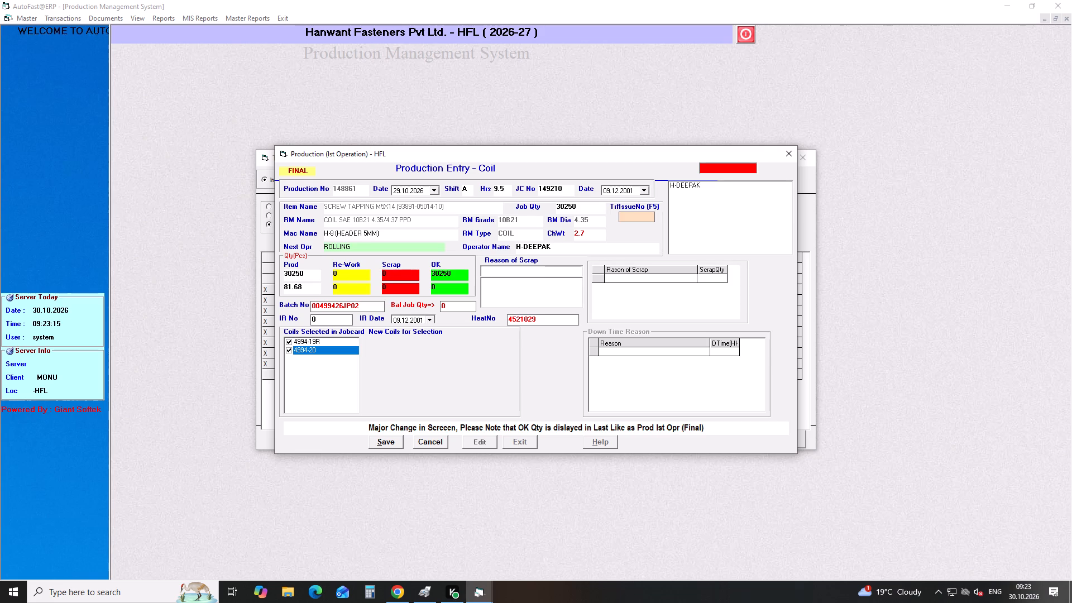
Record 50 scrap pieces for the SCREW TAPPING M5X14 entry with PULLING PICEC as the reason.
click(385, 275)
key(BackSpace)
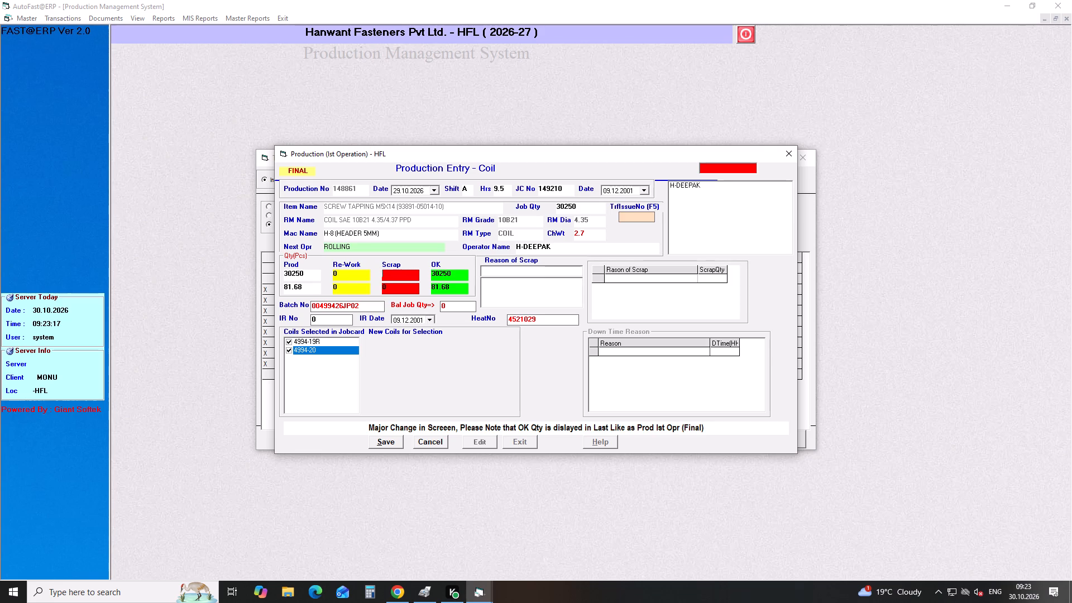
text(50)
key(Return)
text(PU)
key(Down)
key(Return)
text(50)
Enter IR No 01 dated 30.10.2026 for SCREW TAPPING M5X14 and save the final entry.
click(336, 317)
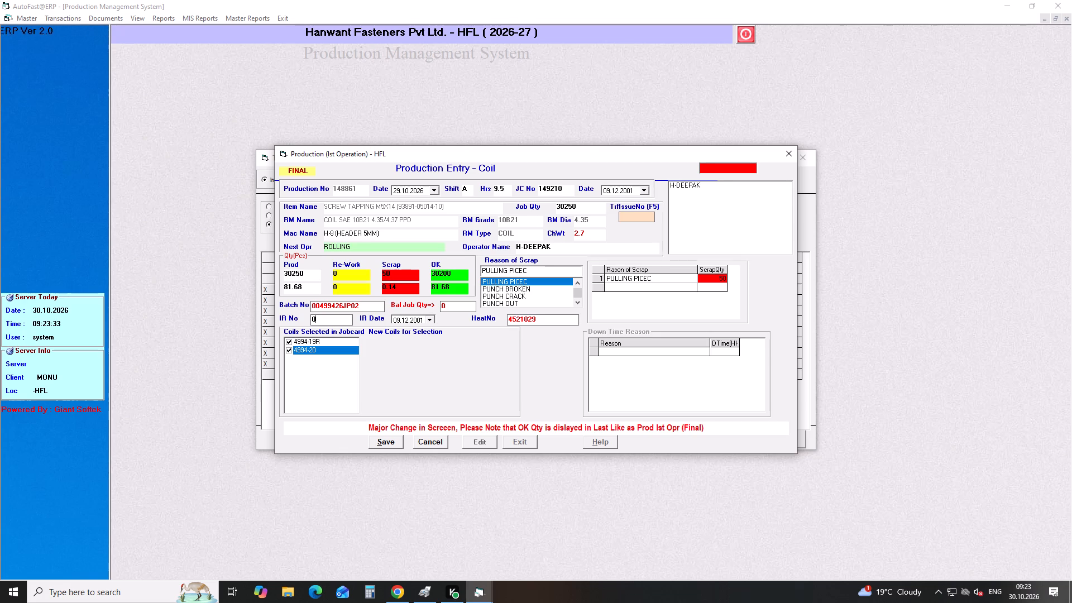
key(1)
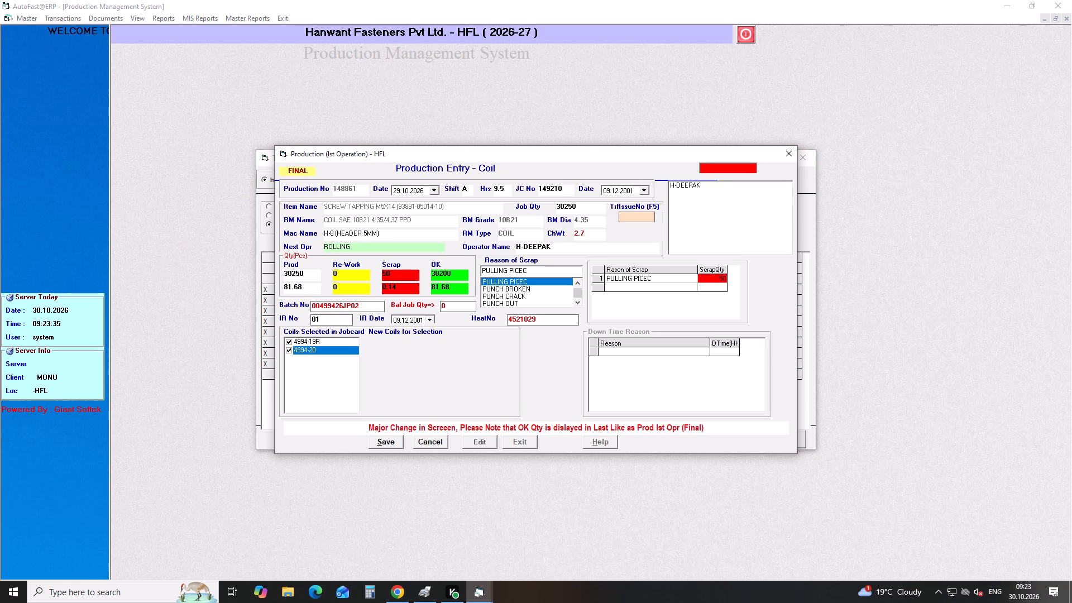
click(434, 320)
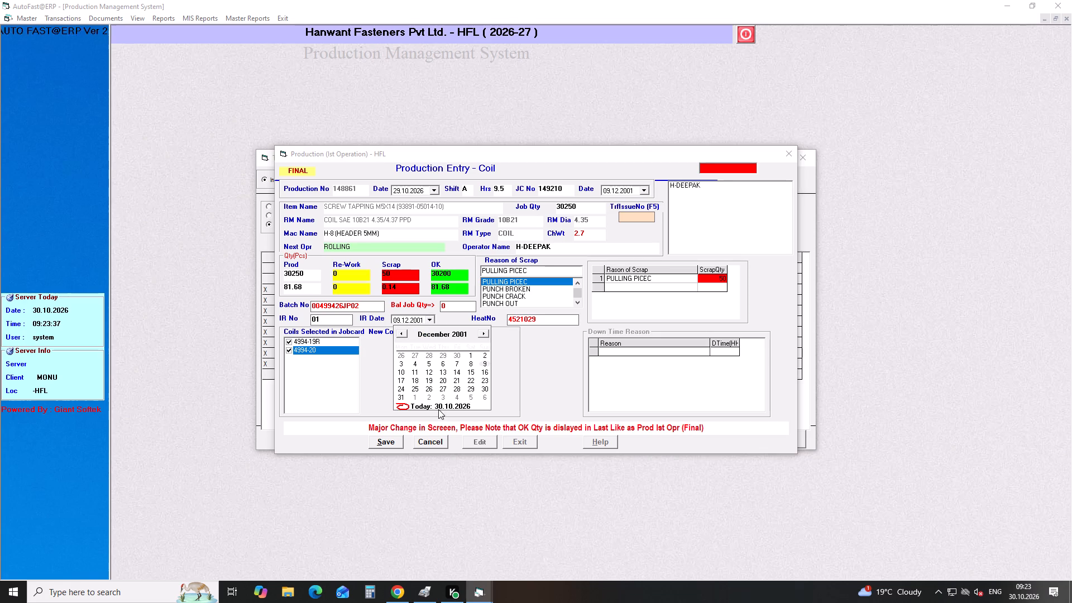
click(438, 406)
click(389, 439)
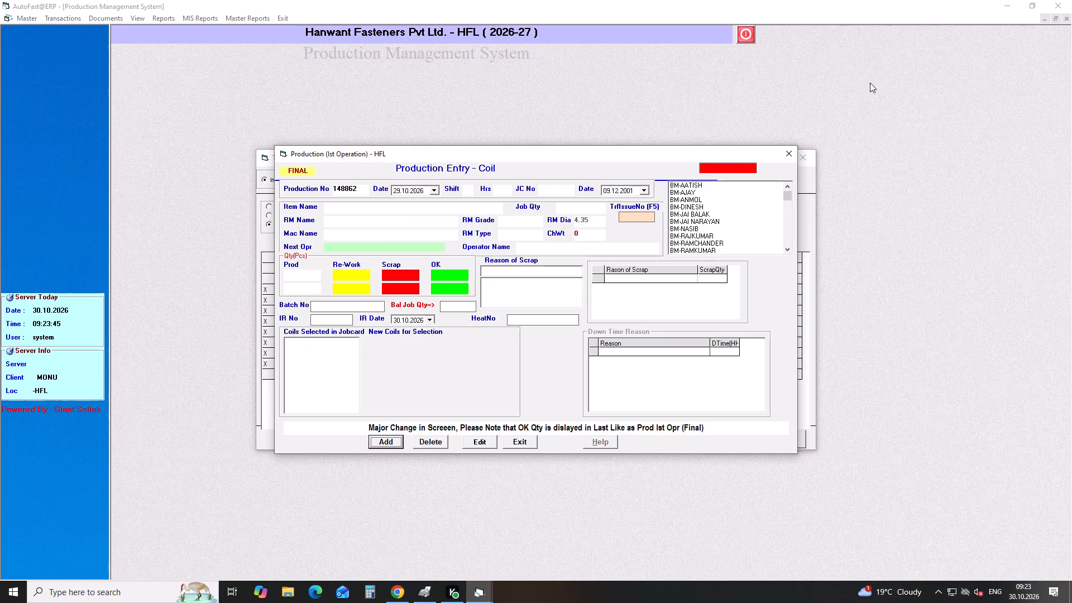
Close the coil production entry form and the list of production pending inspection.
click(788, 155)
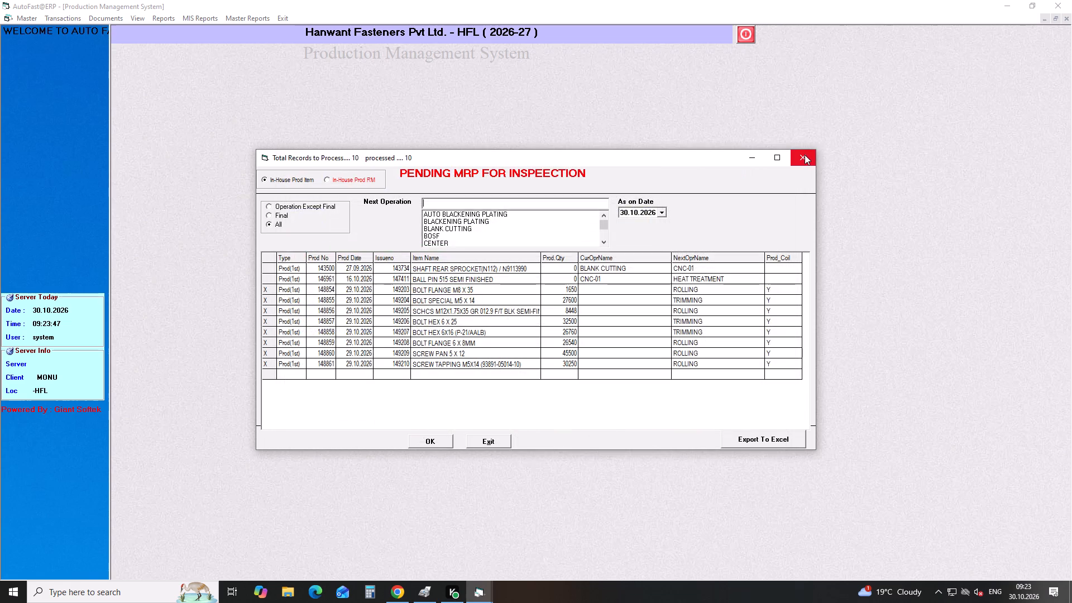
click(805, 155)
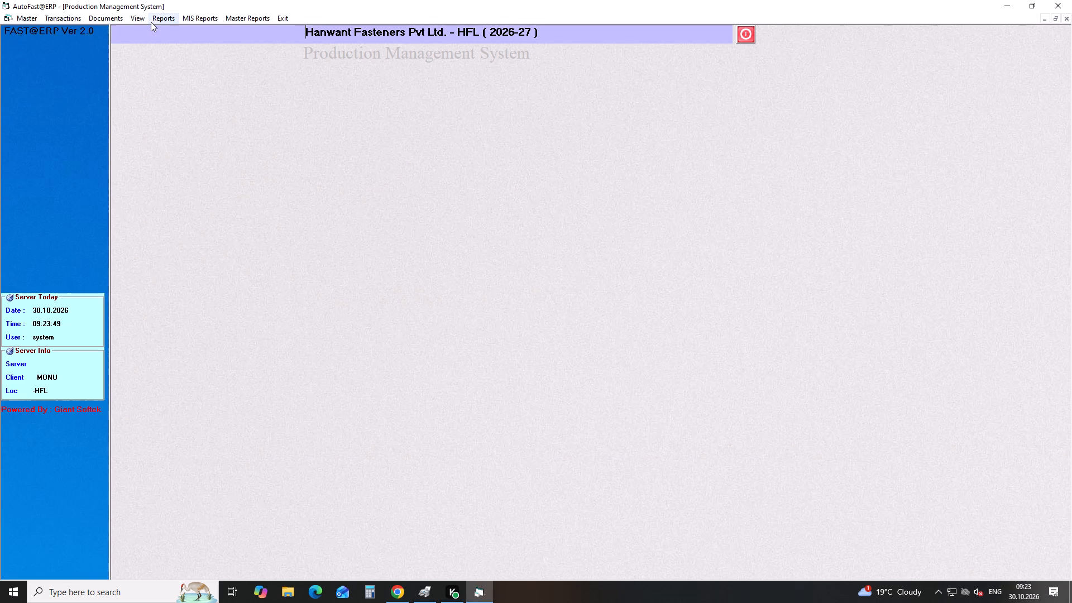
Open the first-operation raw material issue form and close job card 149203 with reason Planning Changed, returning 34.48 kg of sub-coil 5115-3R.
click(146, 17)
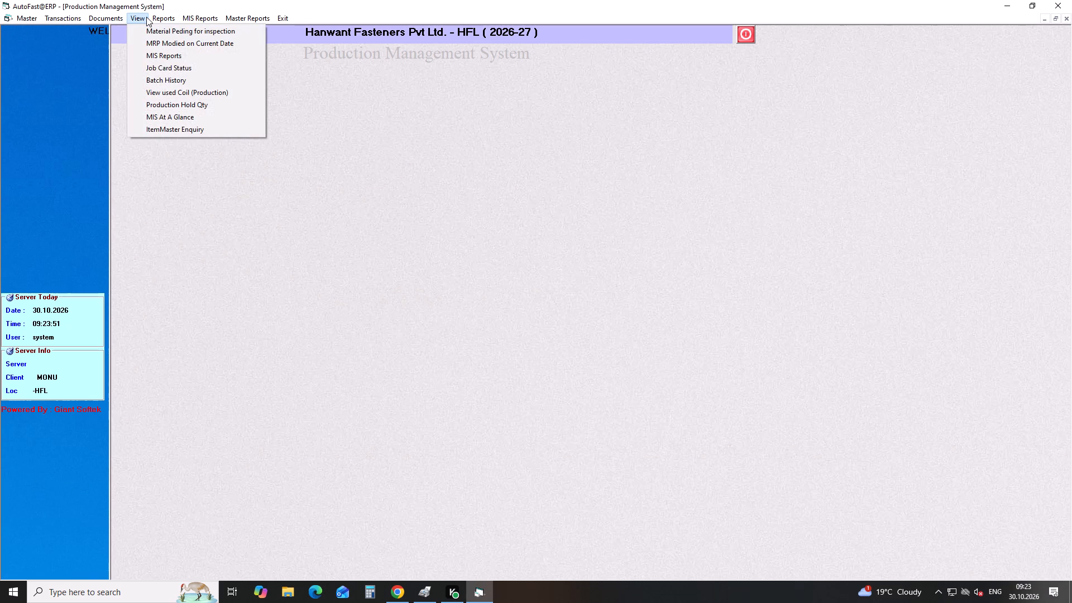
click(148, 83)
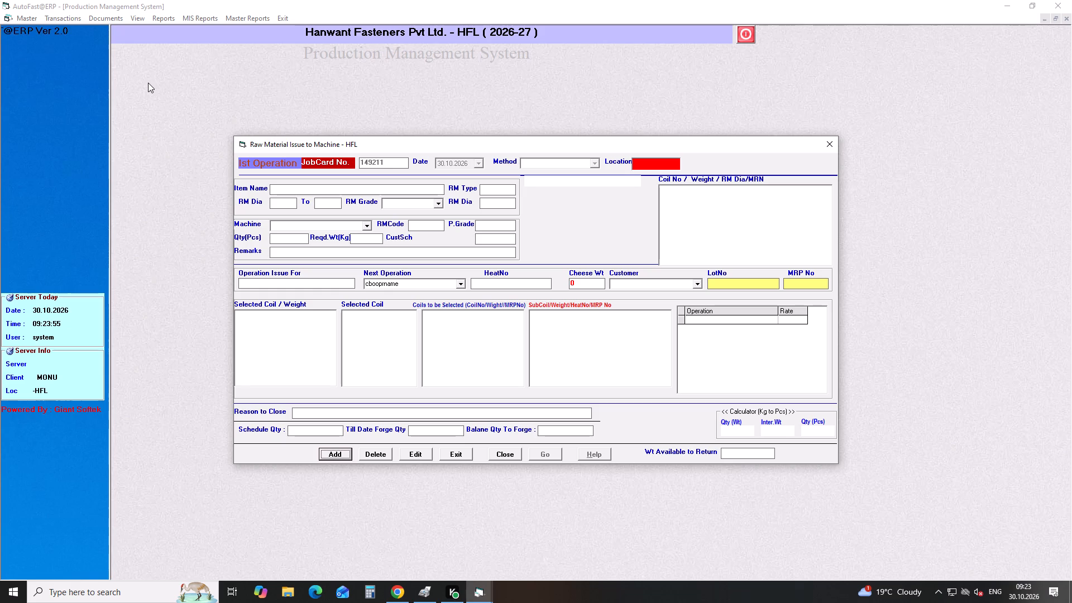
click(507, 452)
click(602, 412)
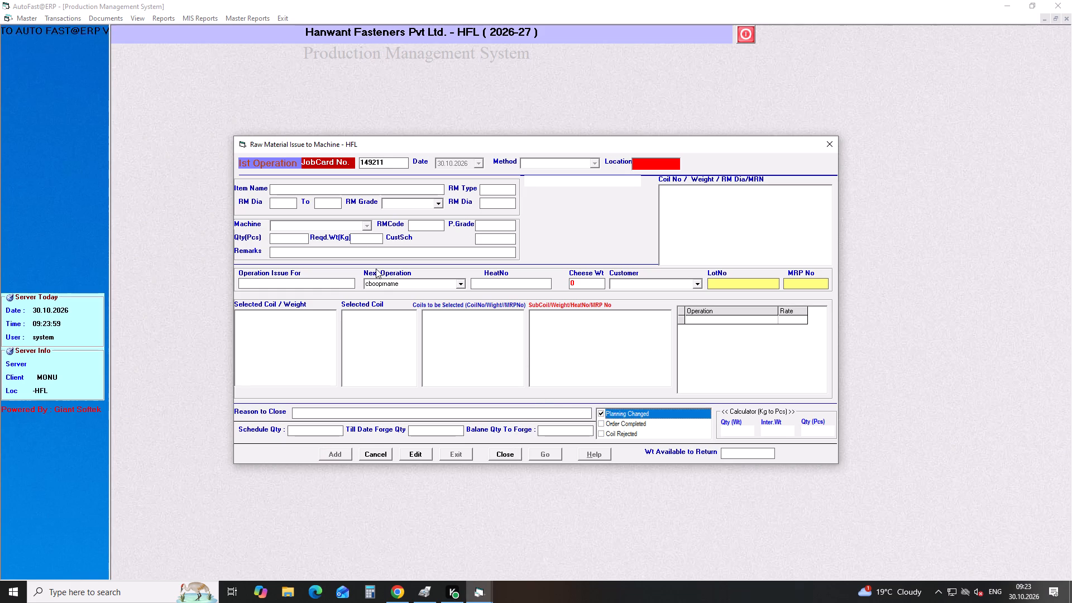
click(389, 164)
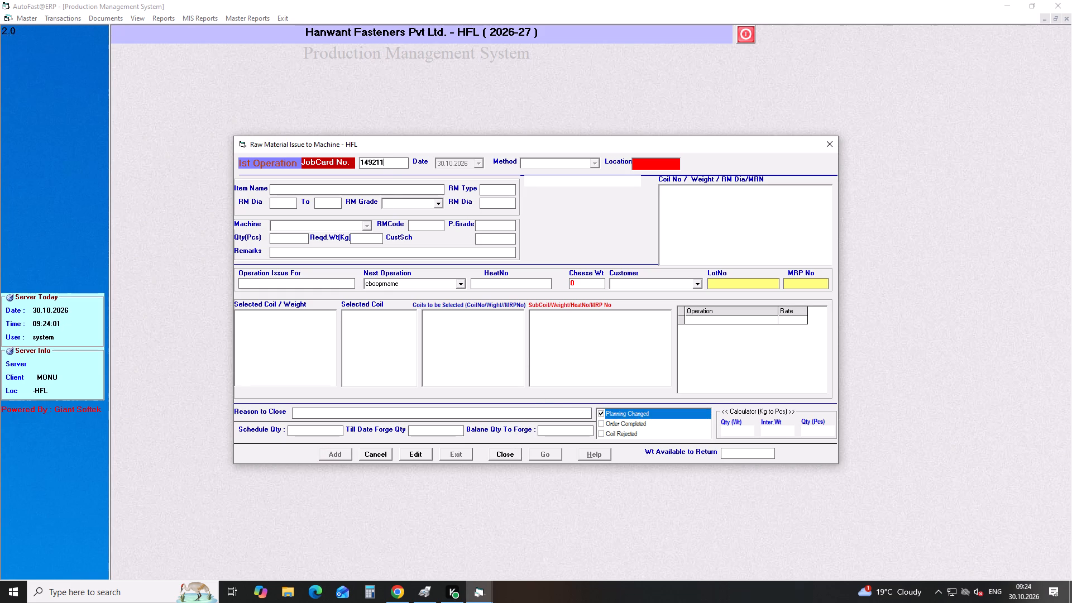
key(BackSpace)
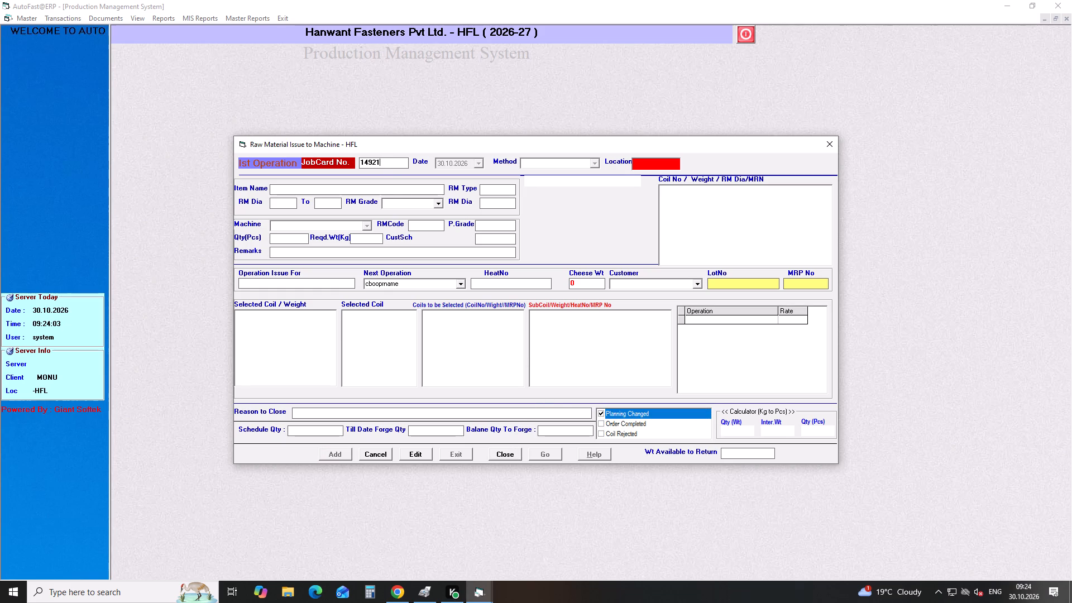
key(BackSpace)
text(03)
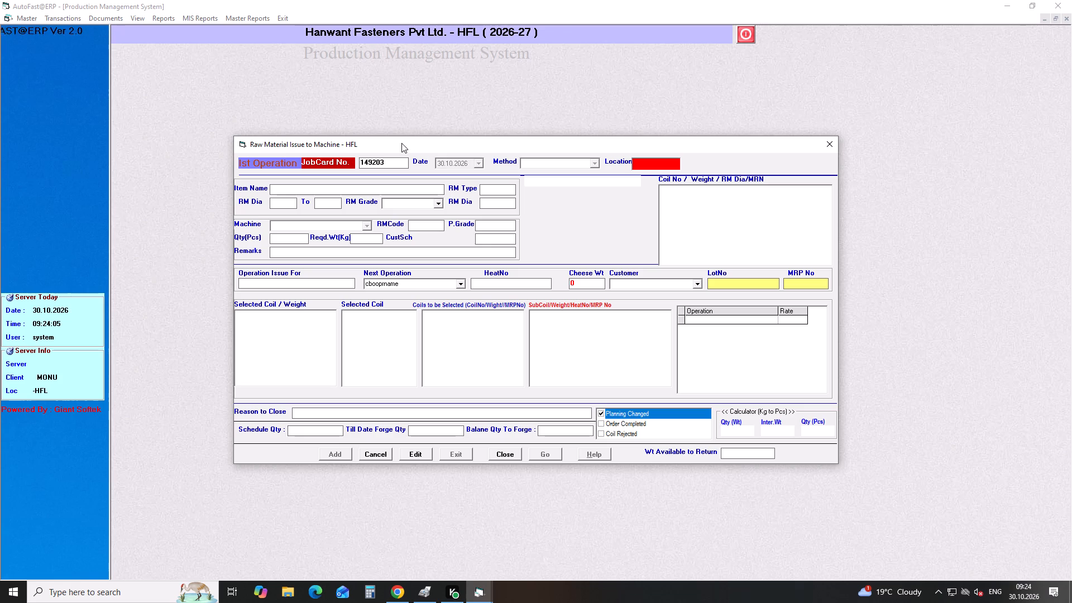
click(502, 458)
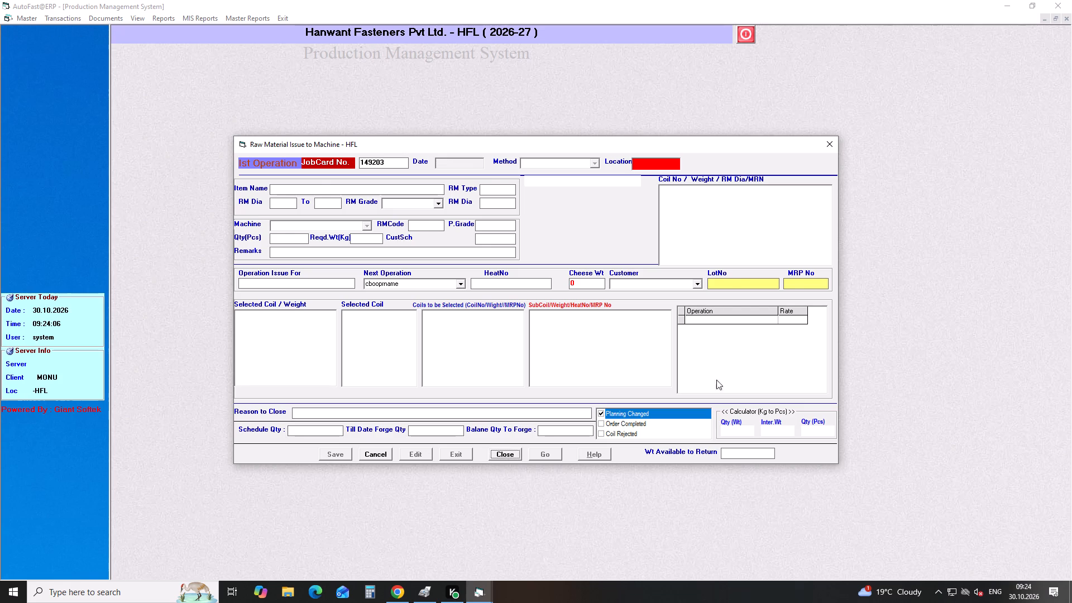
click(753, 320)
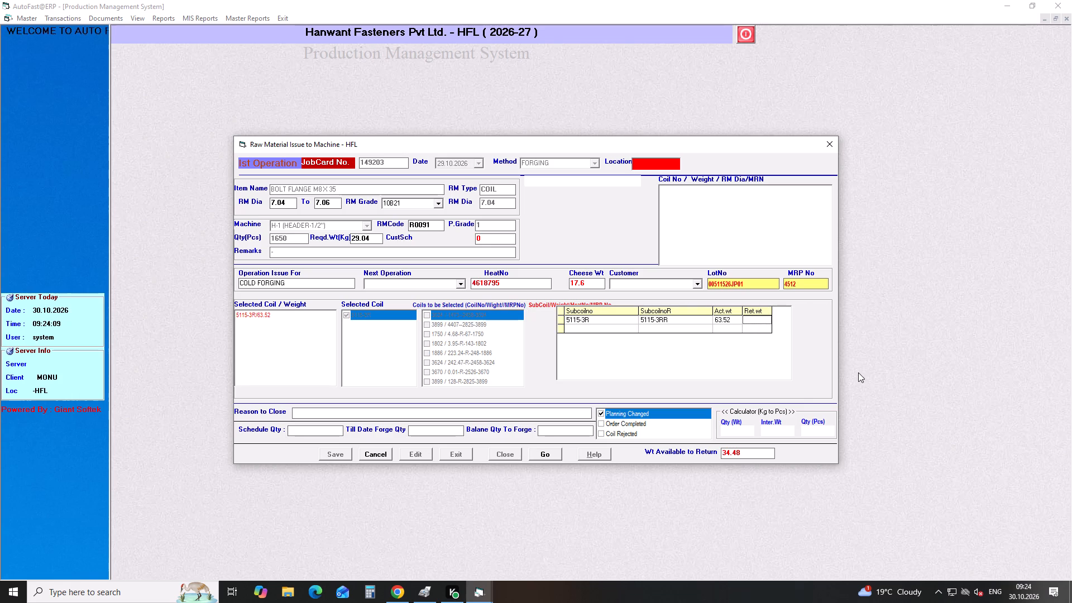
text(34.48)
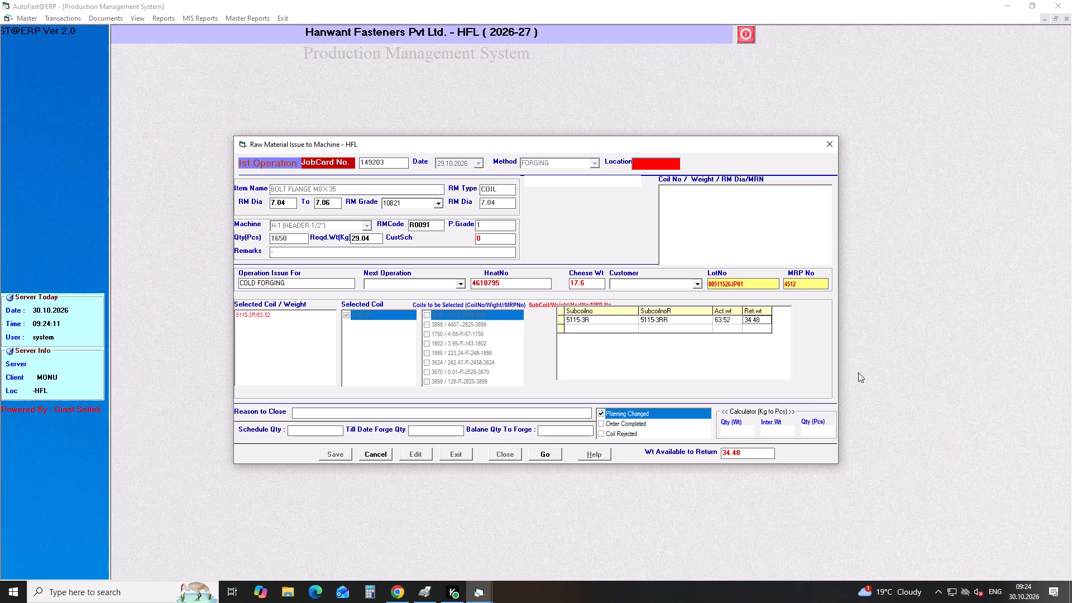
click(542, 452)
click(519, 327)
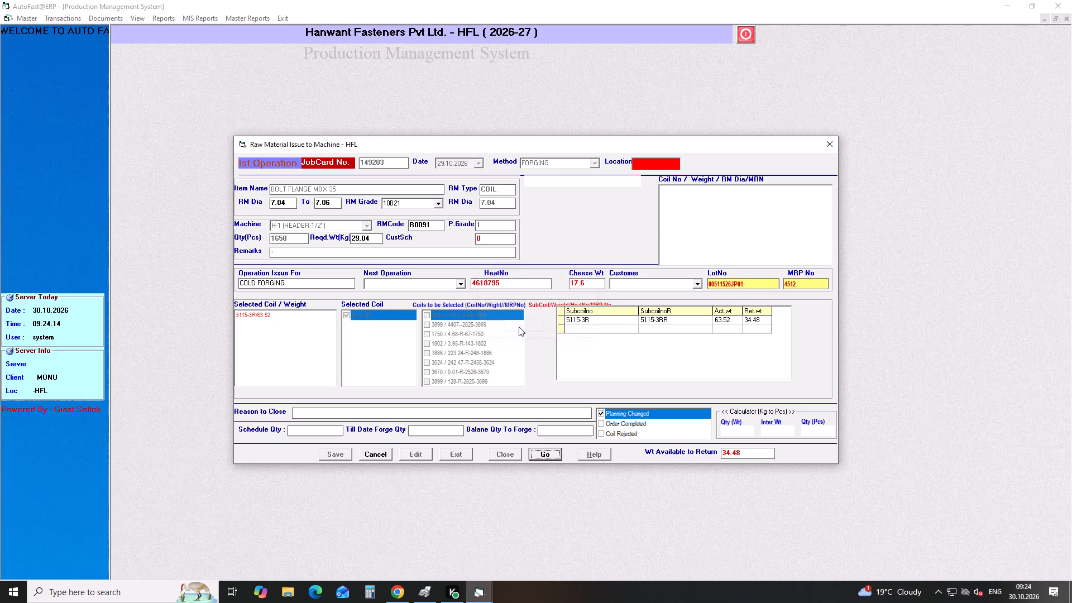
click(375, 454)
Close job card 149204 with reason Planning Changed, returning 180.18 kg of sub-coil 5124-1R.
click(501, 456)
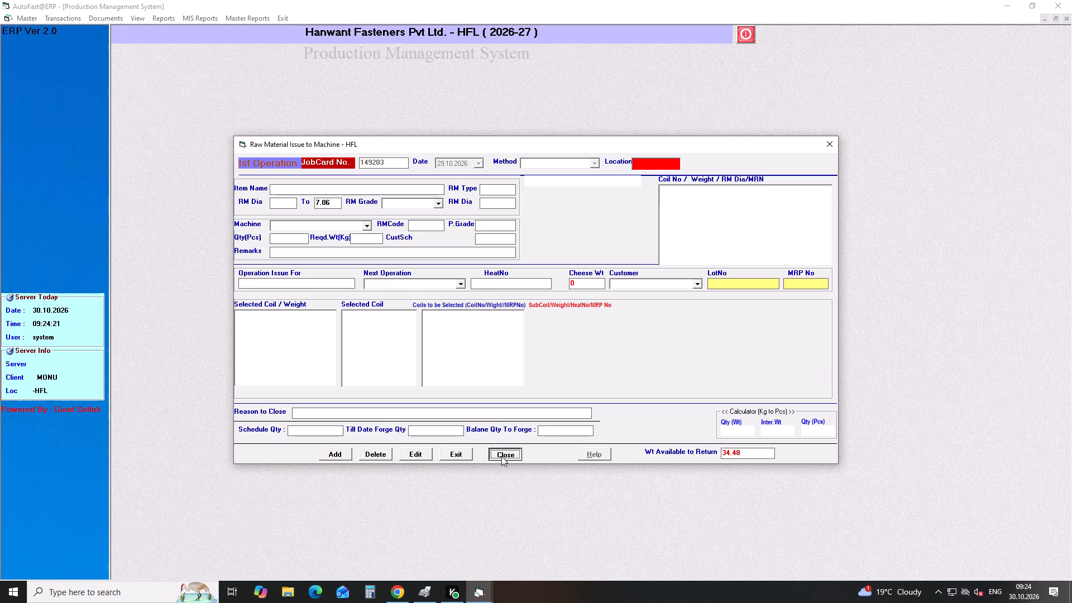
key(BackSpace)
key(4)
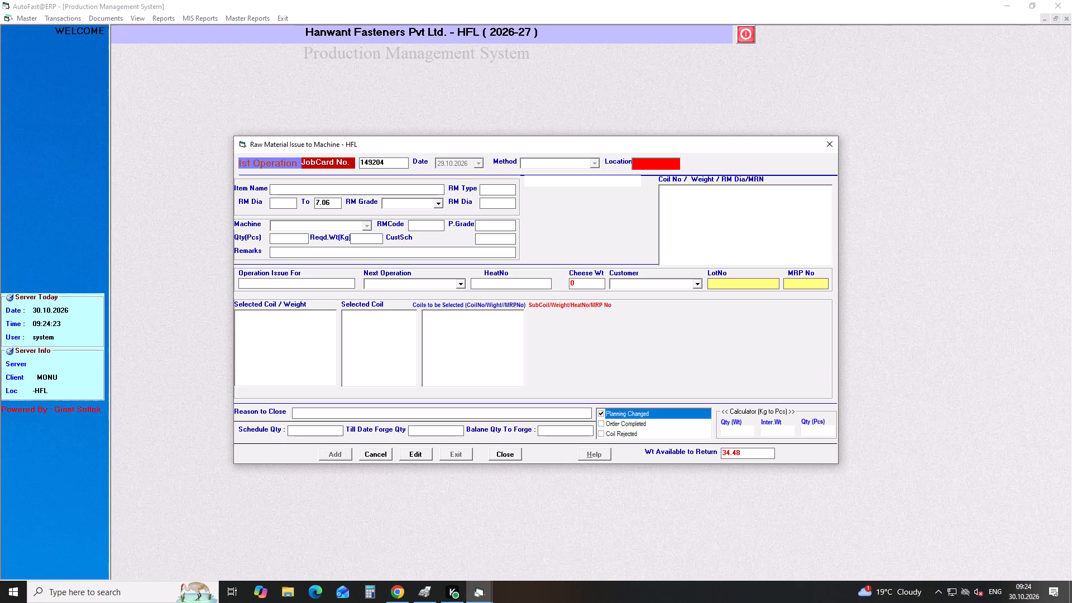
click(509, 454)
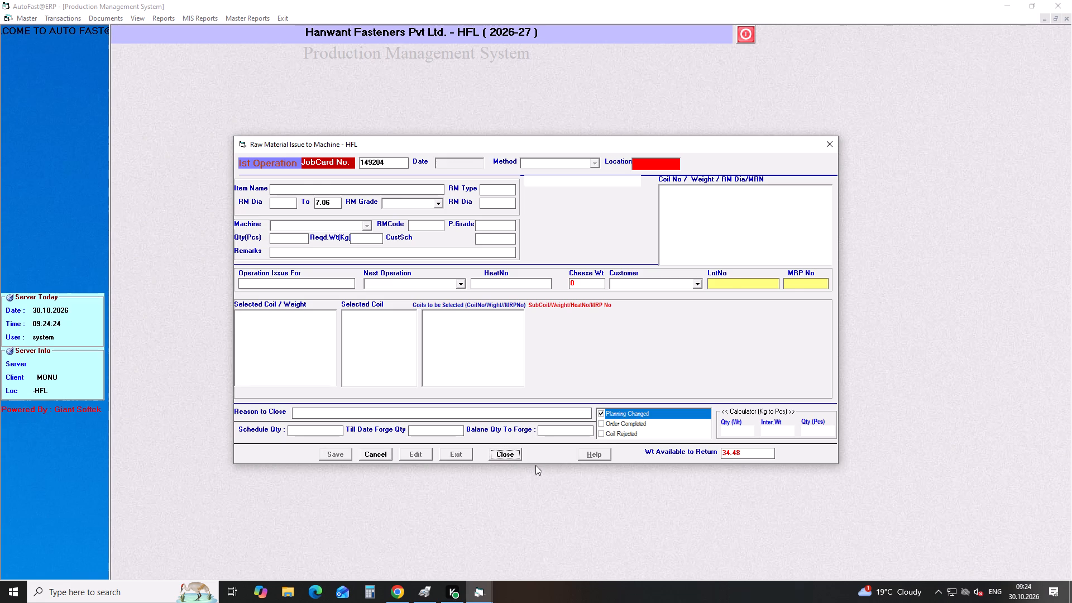
click(758, 320)
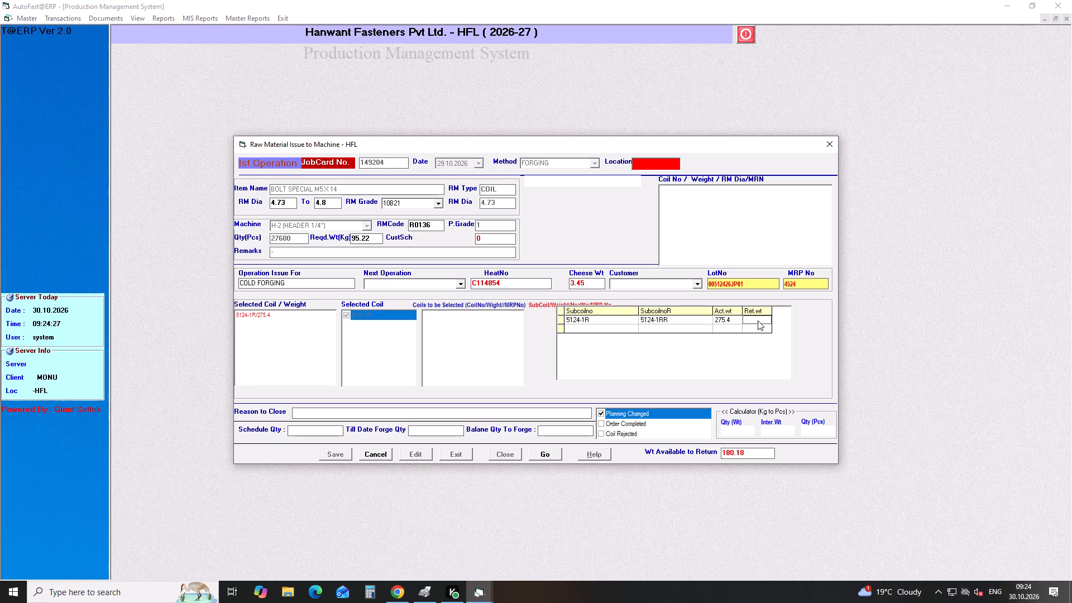
text(180.18)
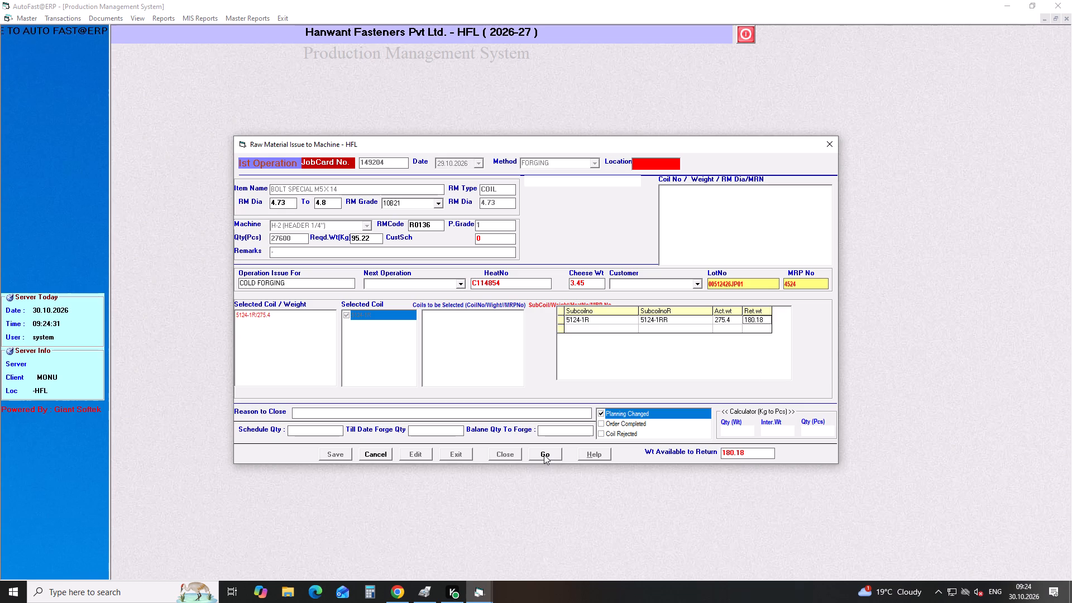
click(544, 454)
click(518, 327)
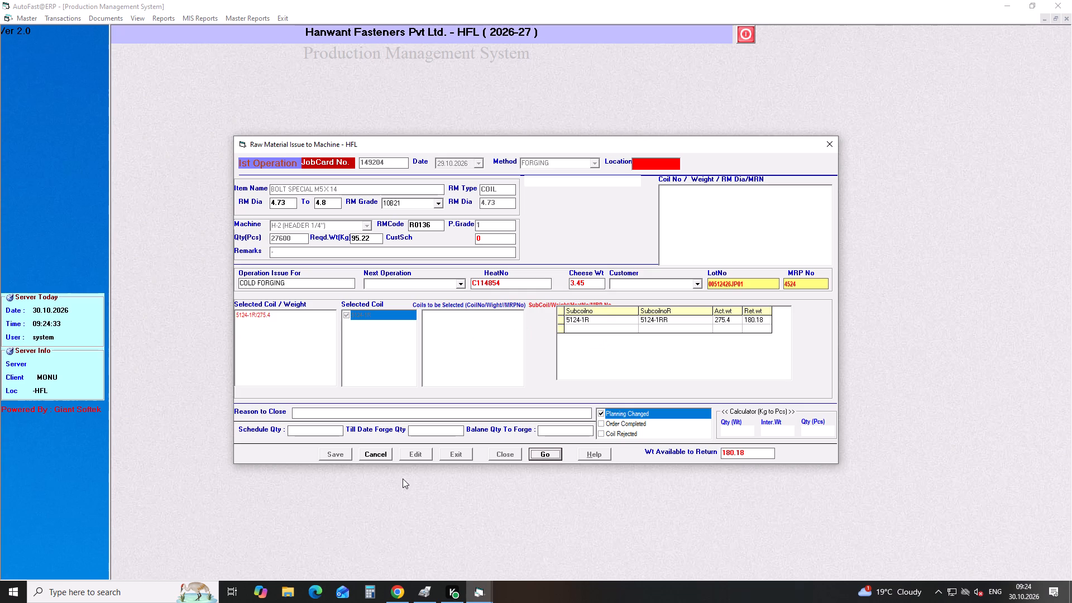
click(380, 456)
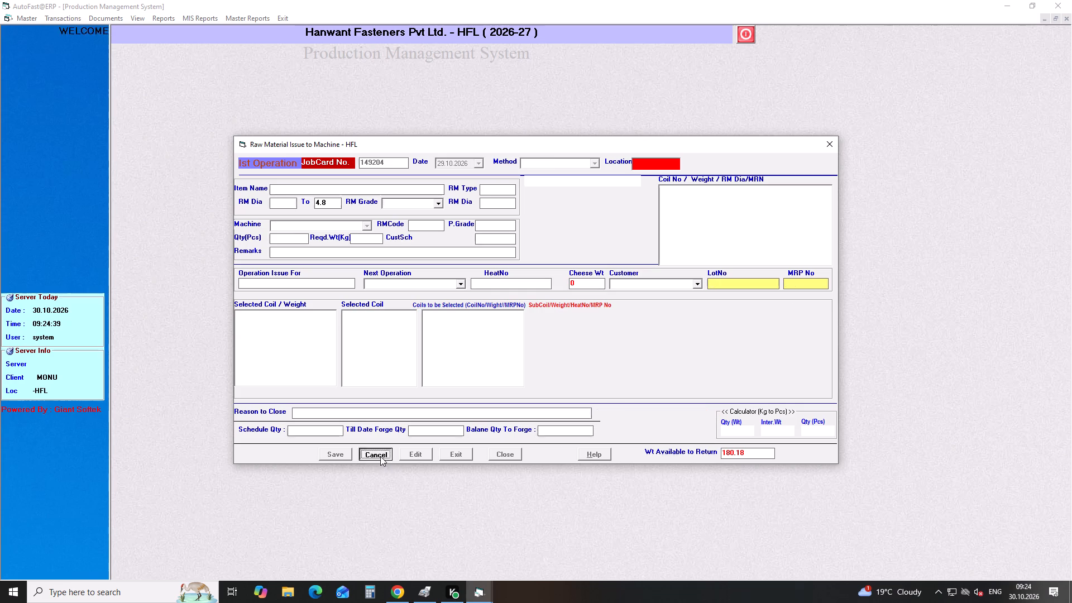
Close job card 149205 with reason Planning Changed, returning 76.17 kg of sub-coil 5119-1R.
click(505, 455)
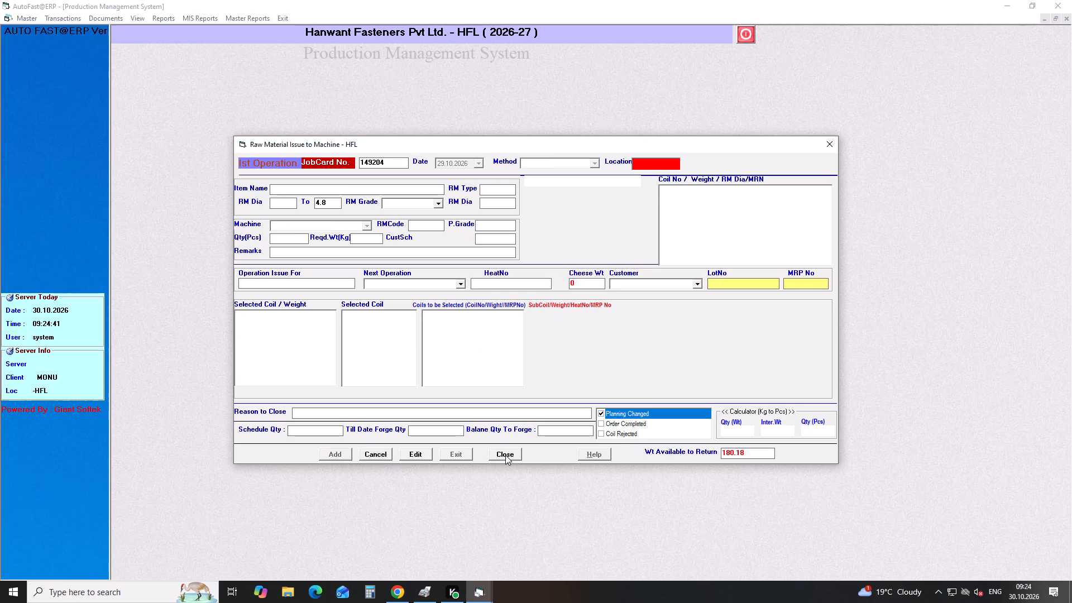
key(BackSpace)
key(5)
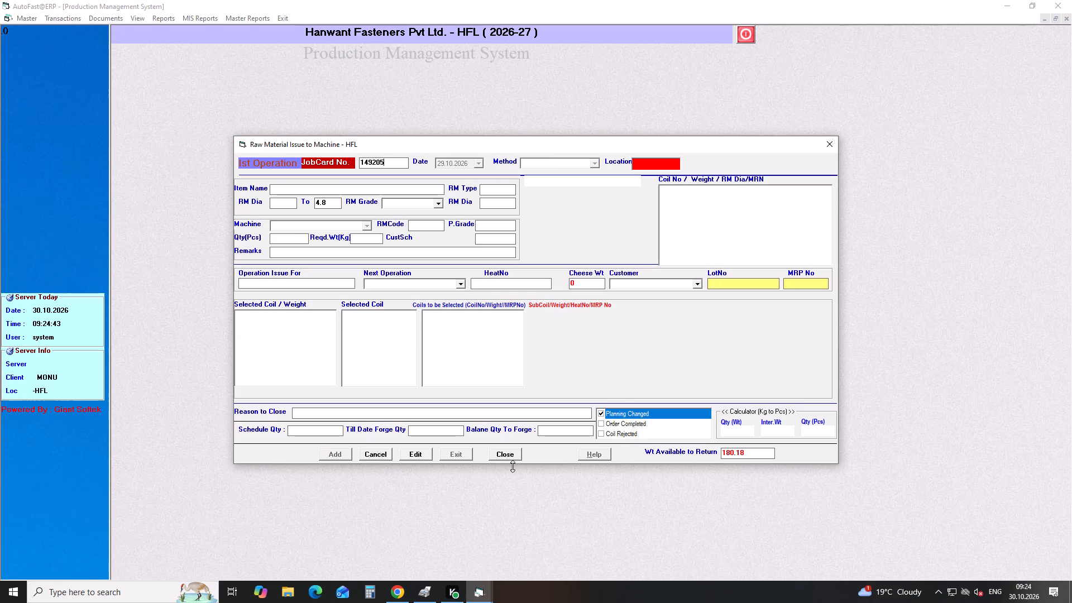
click(511, 454)
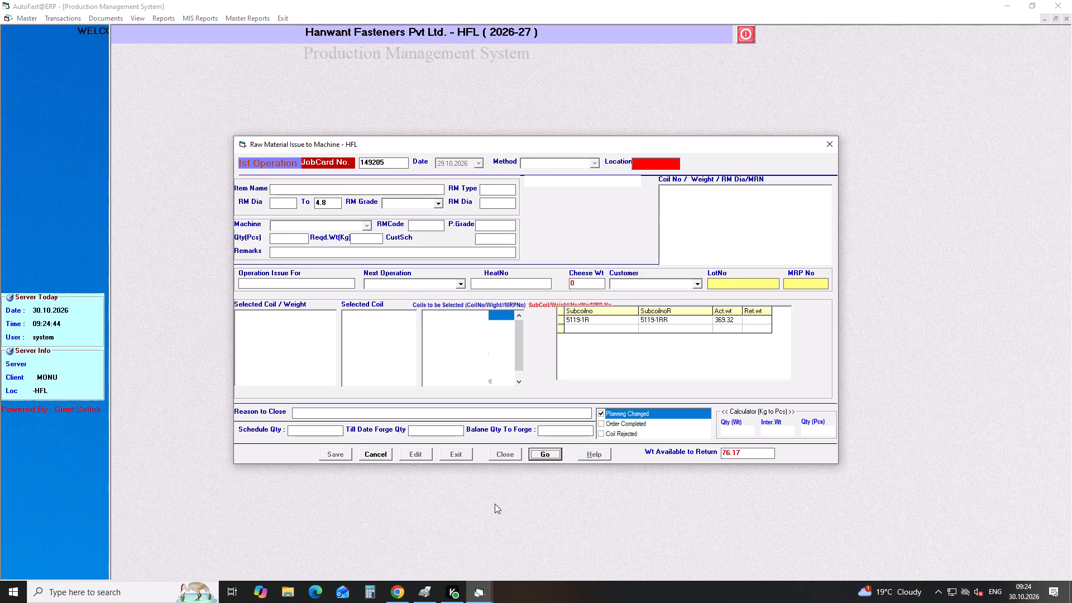
click(762, 322)
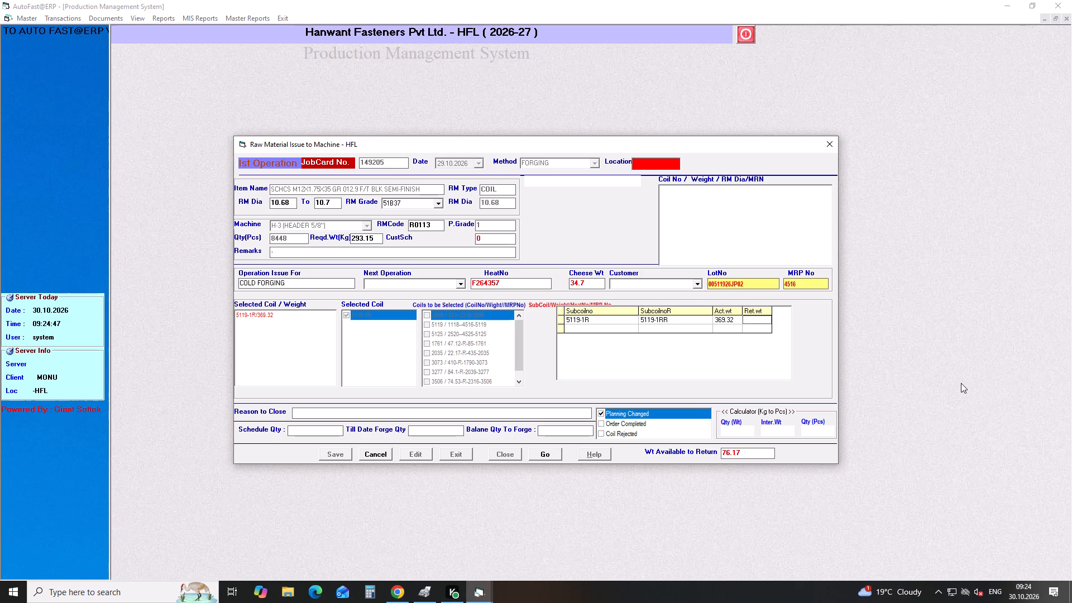
text(7617)
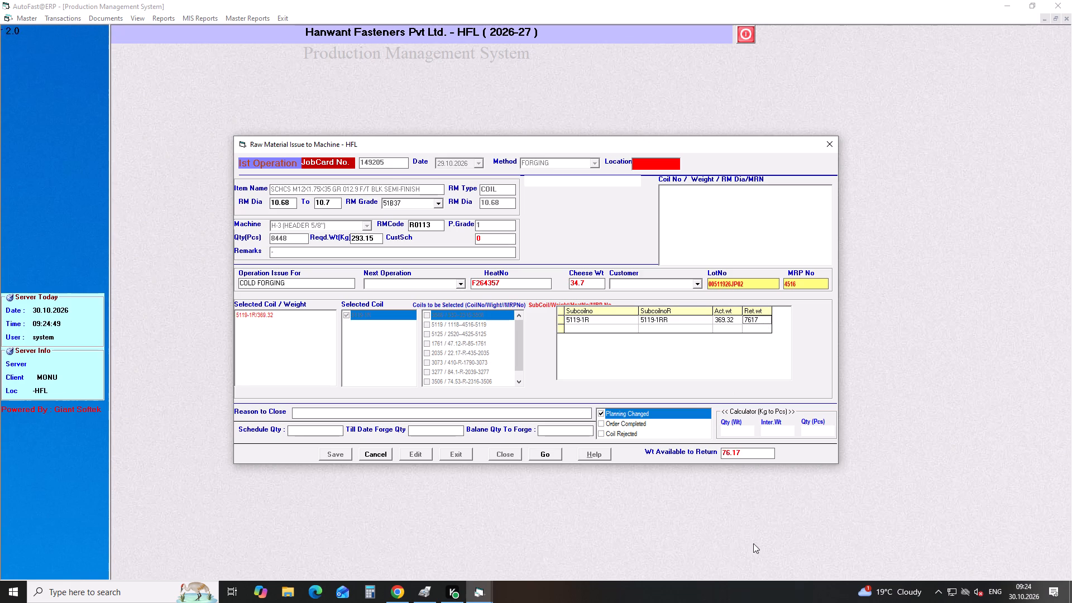
key(BackSpace)
key(BackSpace)
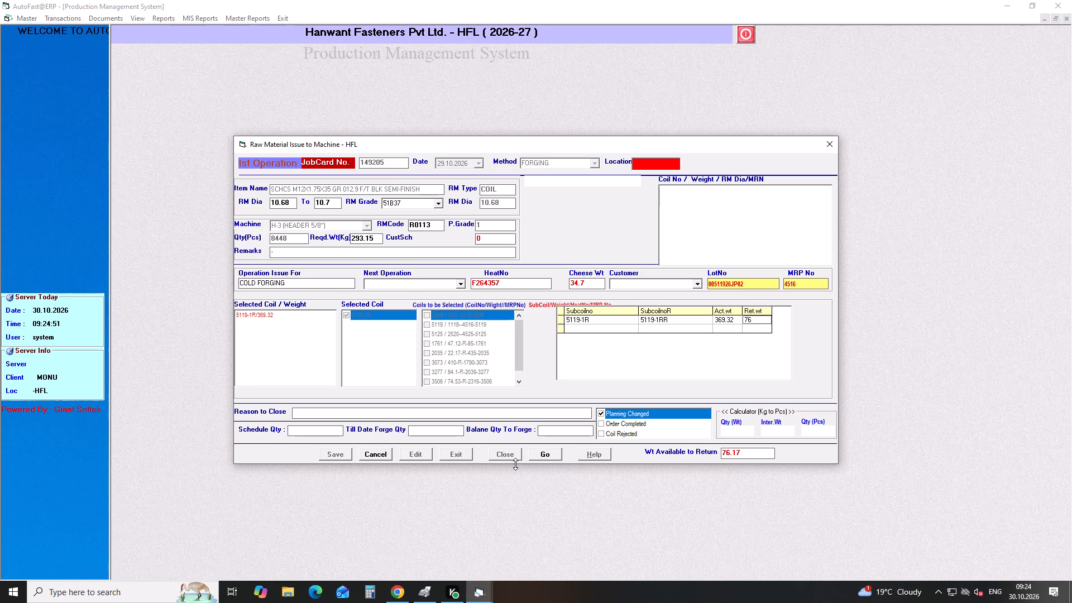
text(.17)
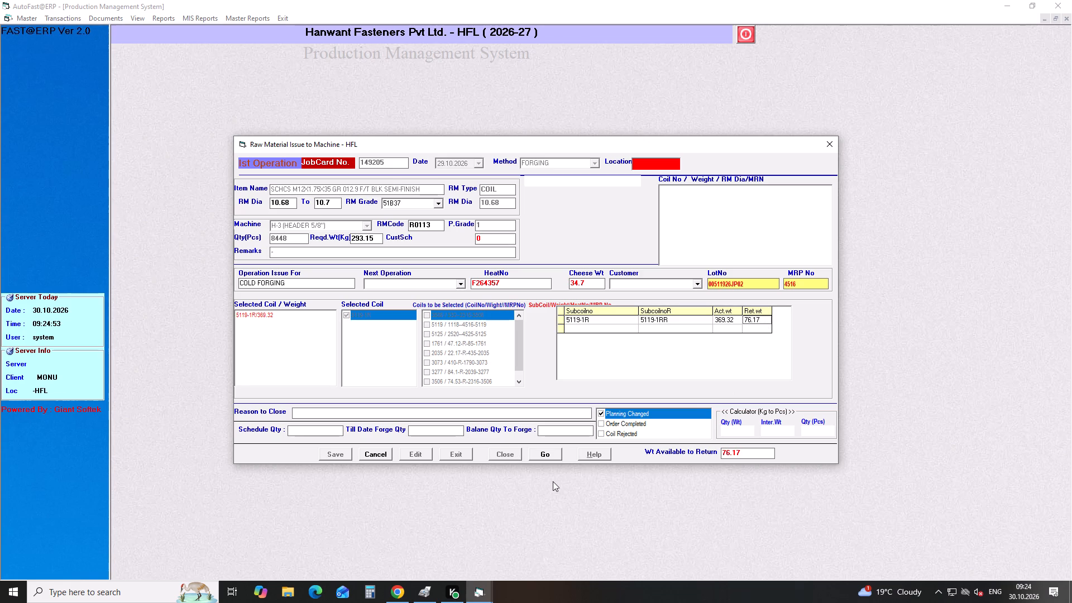
click(544, 453)
click(515, 331)
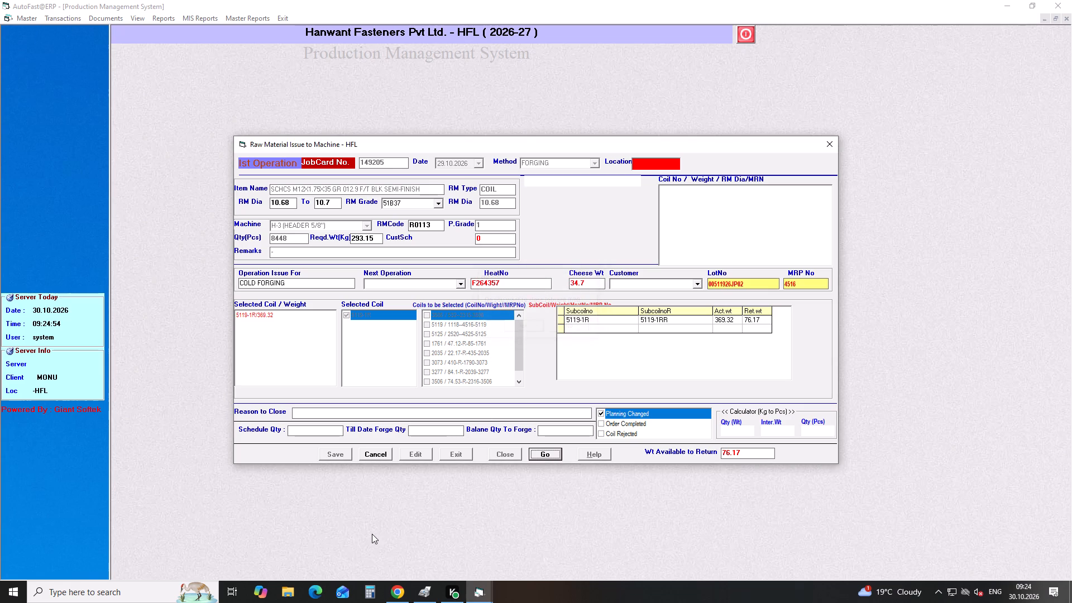
click(381, 457)
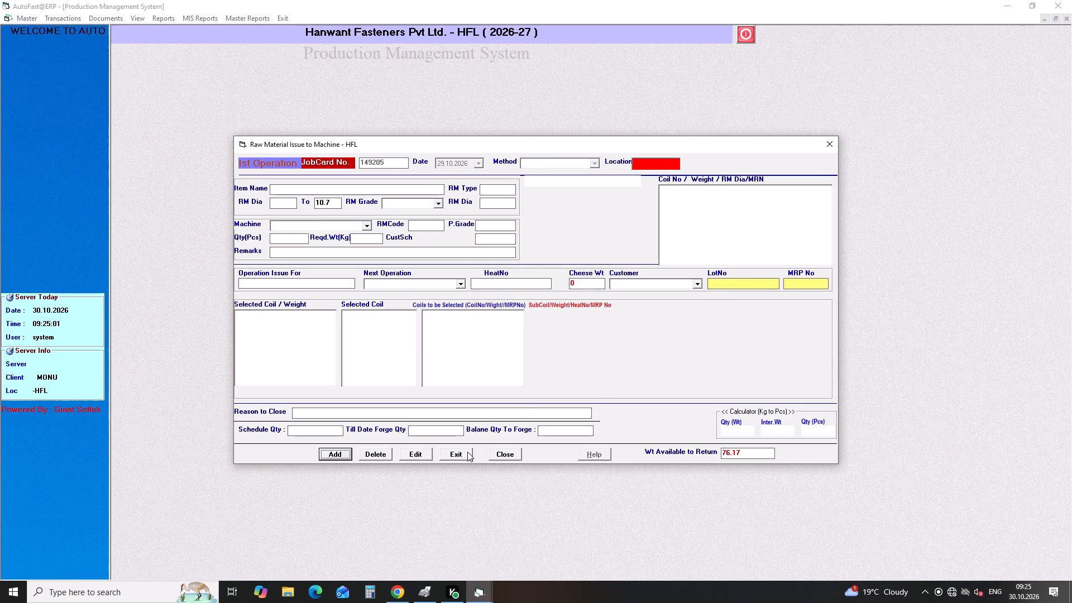
Close job card 149206 with reason Planning Changed, returning 135.52 kg of sub-coil 5066-8.
click(509, 453)
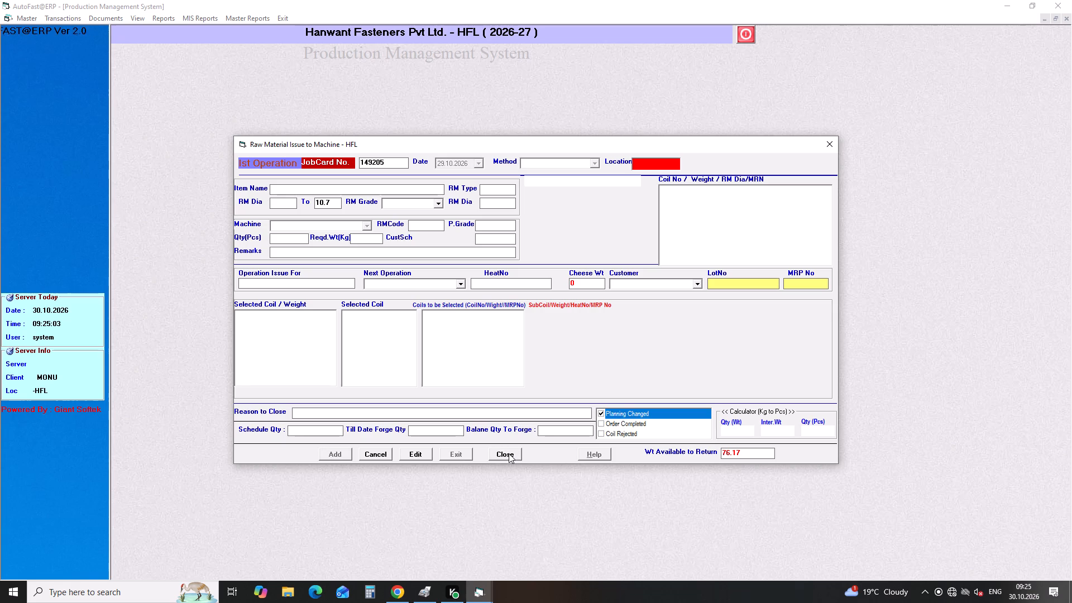
key(BackSpace)
key(6)
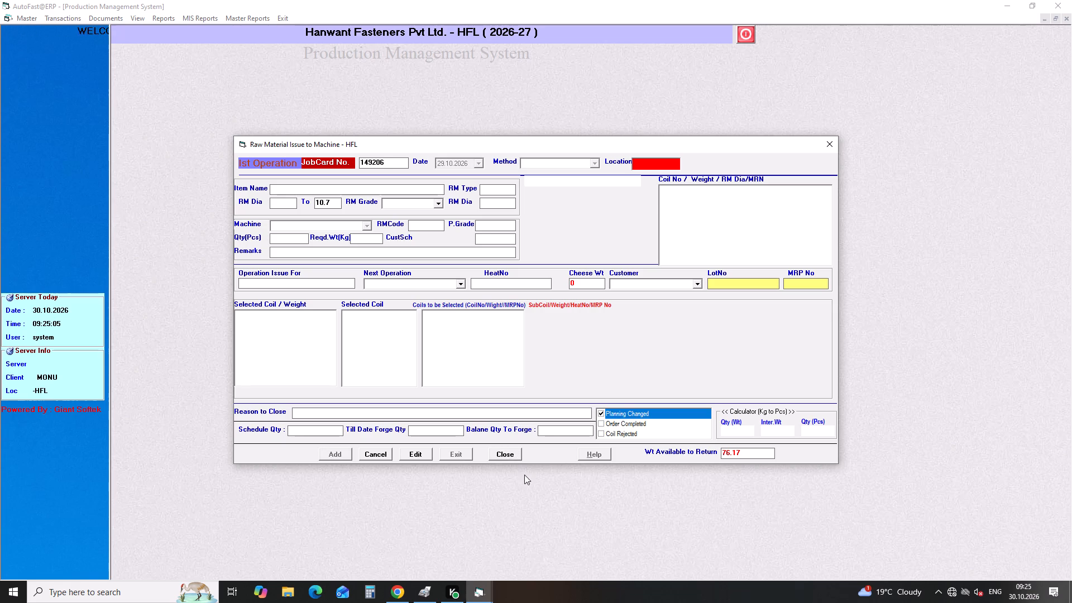
click(513, 455)
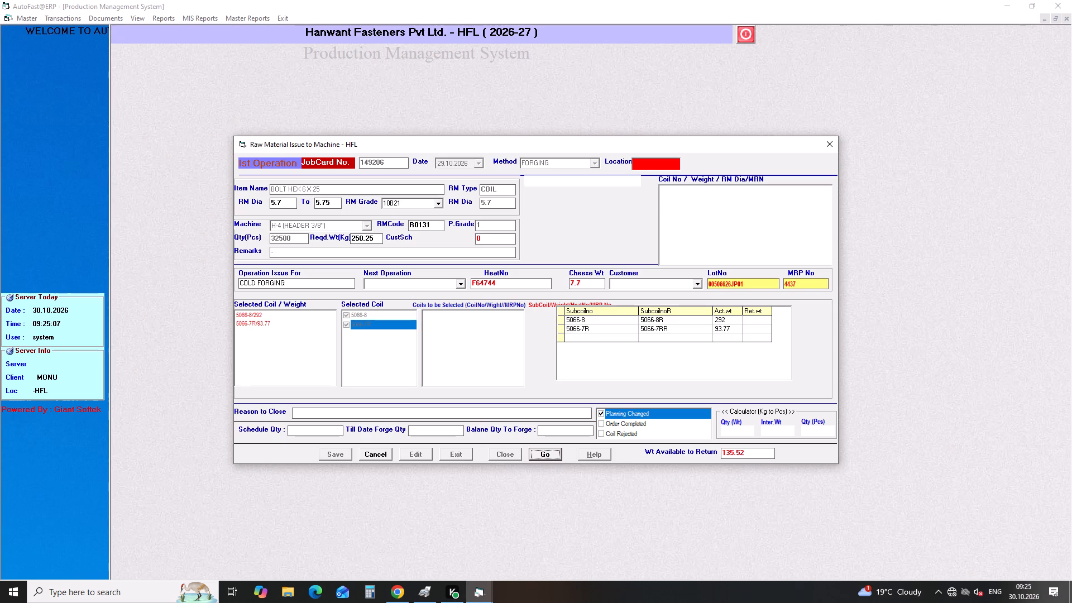
click(761, 322)
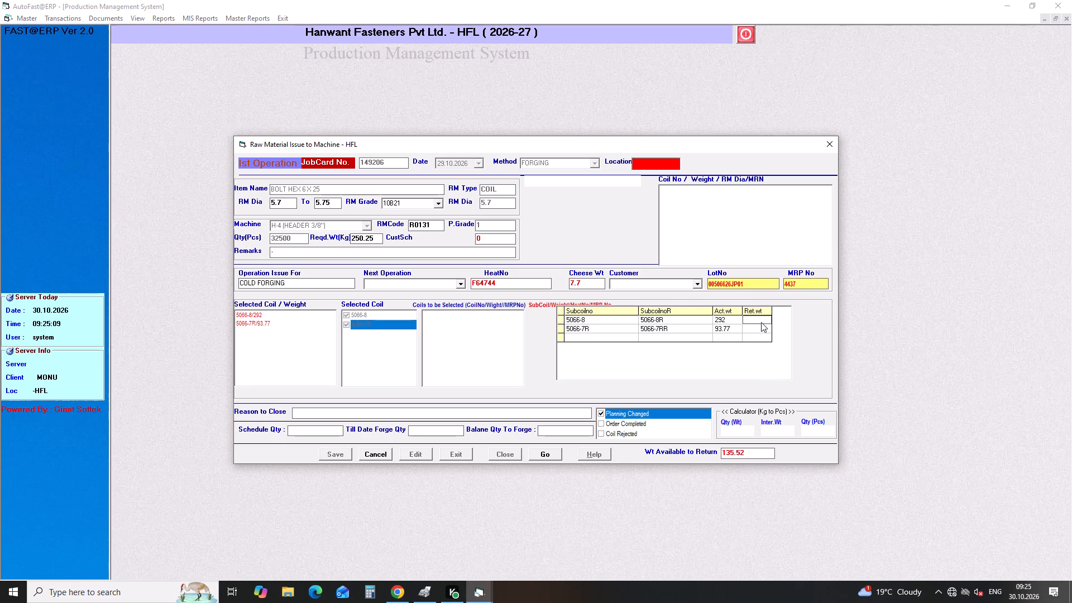
text(135)
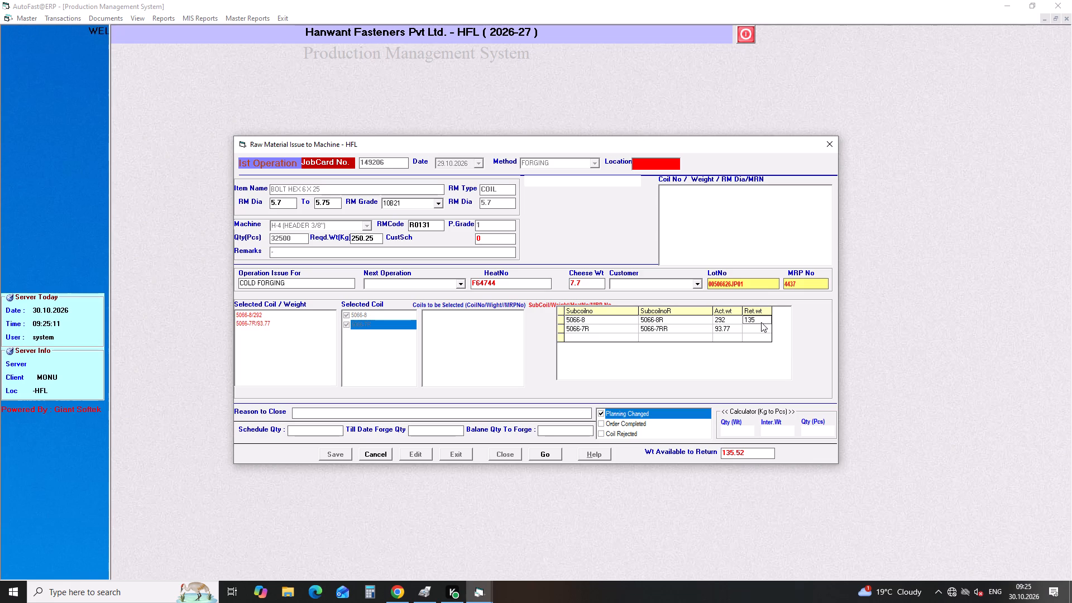
text(.52)
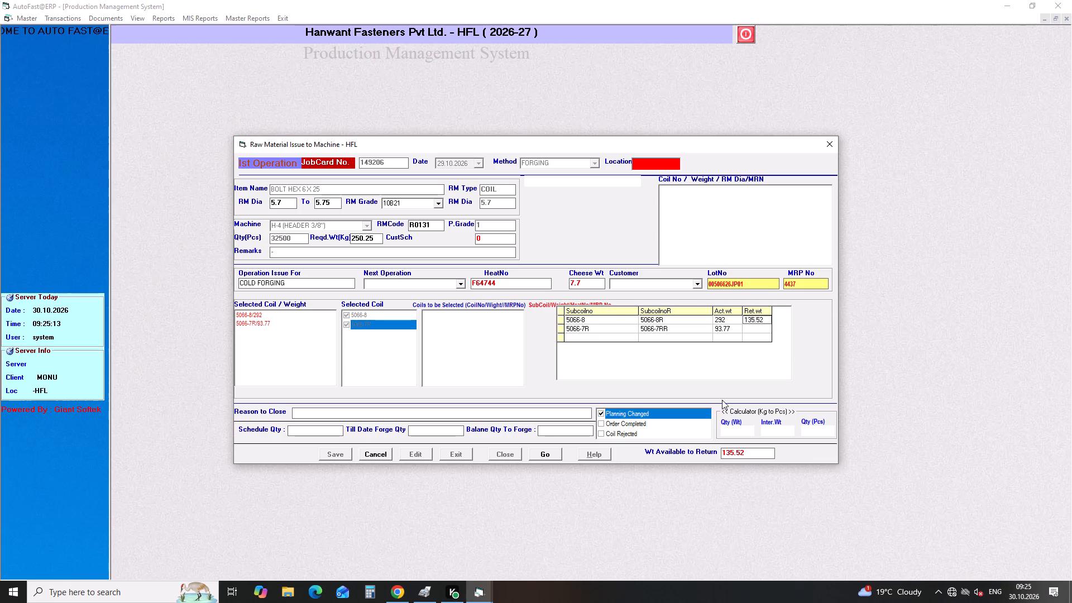
click(552, 457)
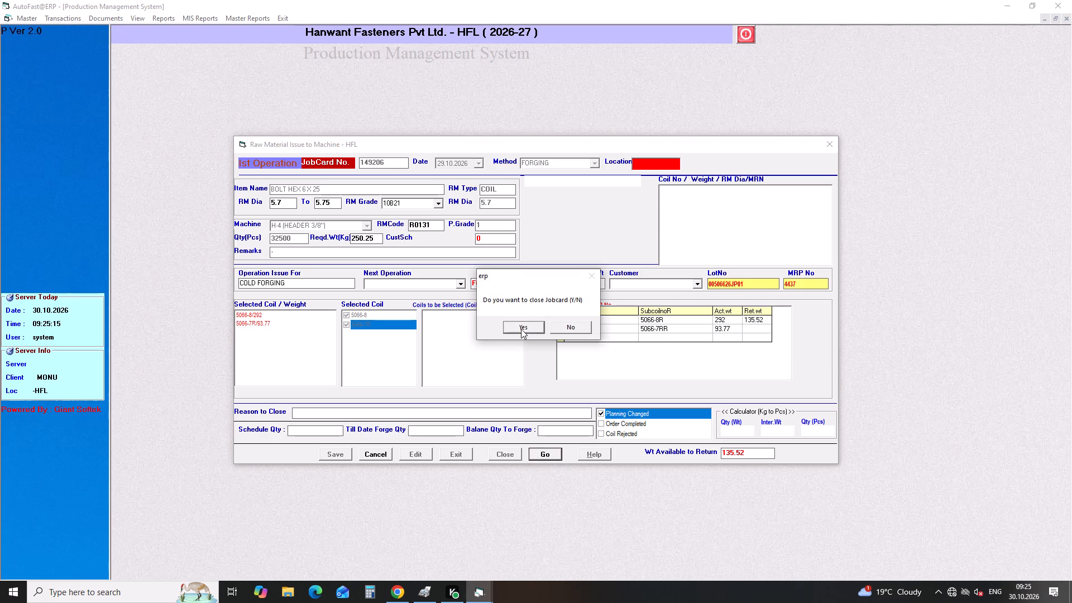
click(521, 327)
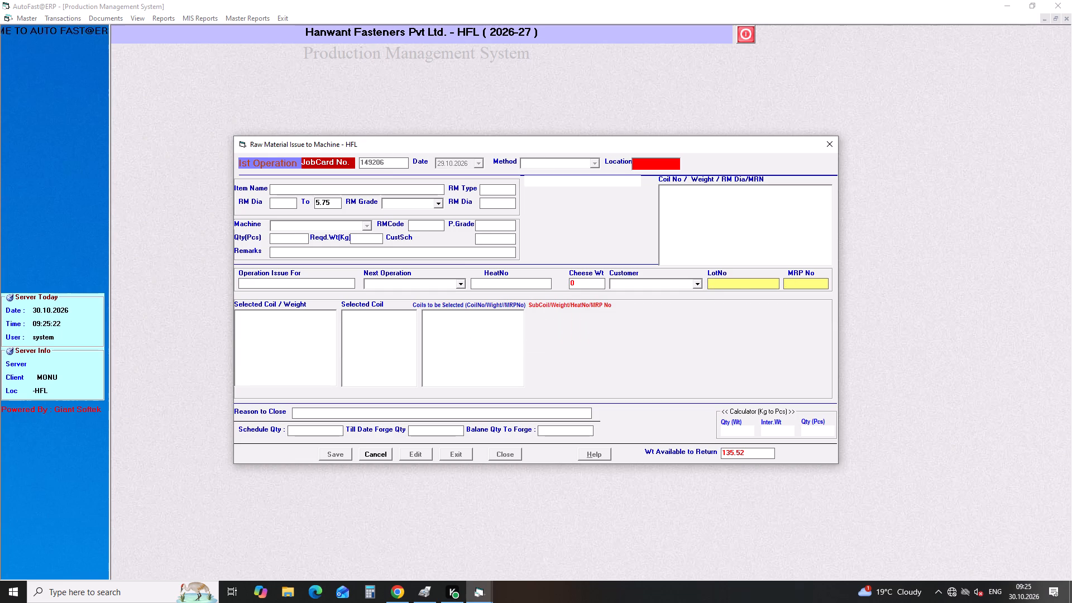
click(385, 454)
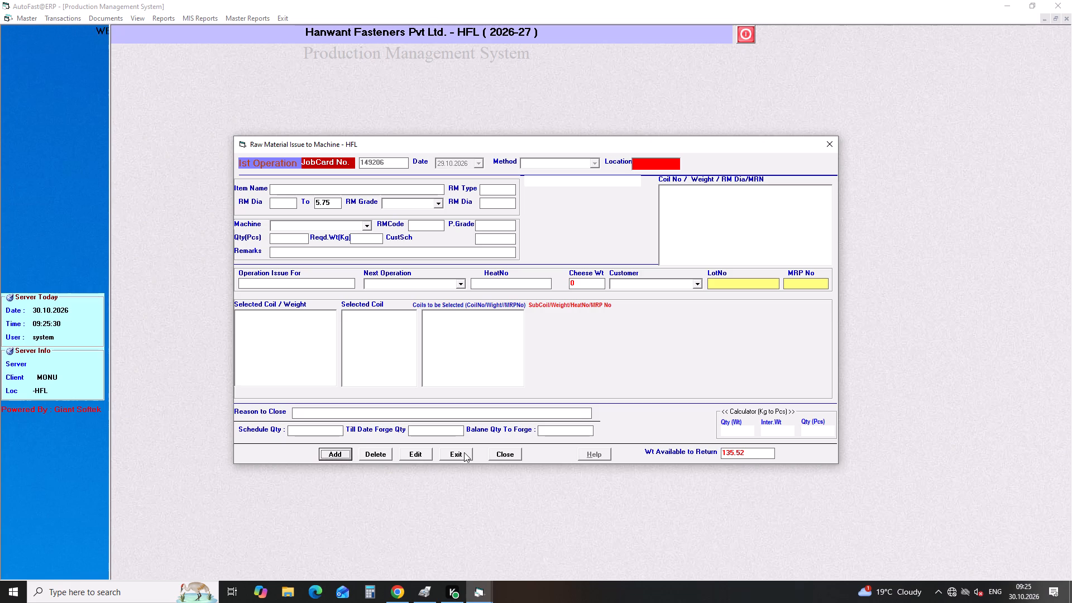
Close job card 149207 with reason Planning Changed, returning 113.7 kg of sub-coil 5106-3R.
click(501, 455)
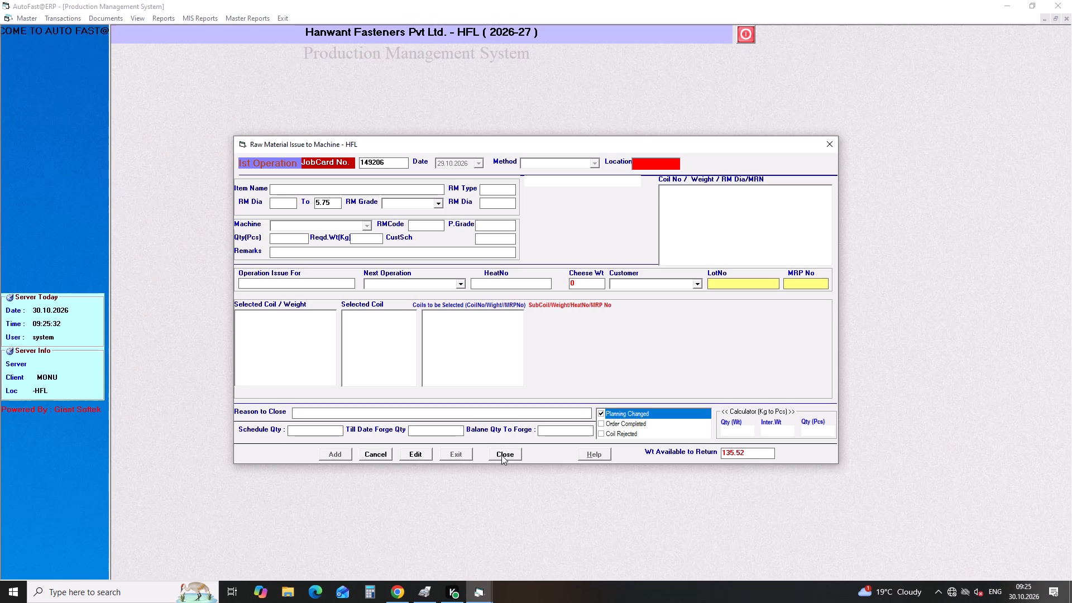
key(BackSpace)
key(7)
click(505, 451)
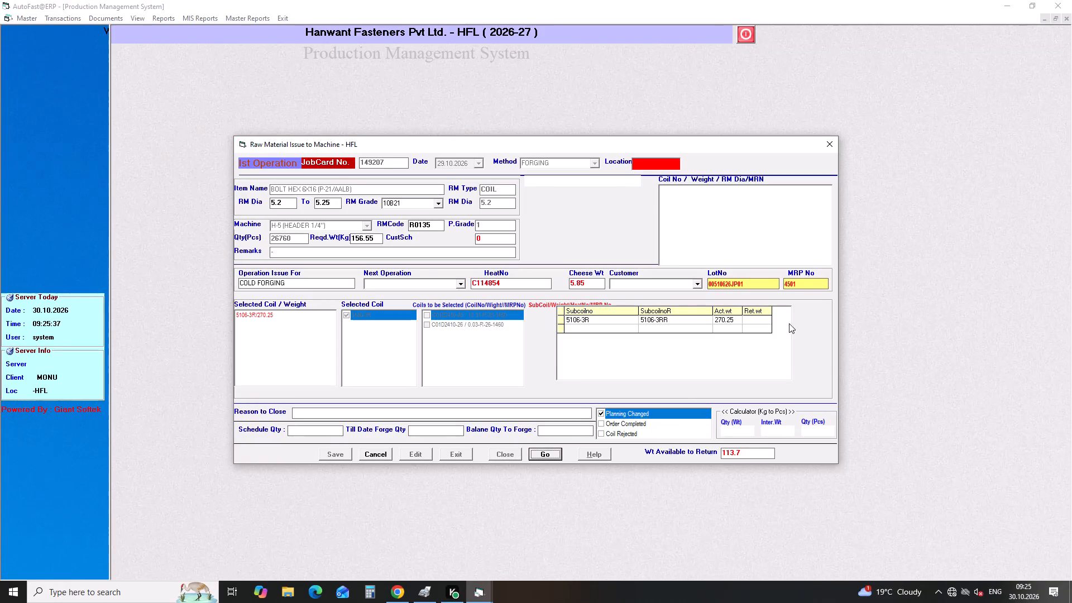
click(759, 321)
text(113.)
key(7)
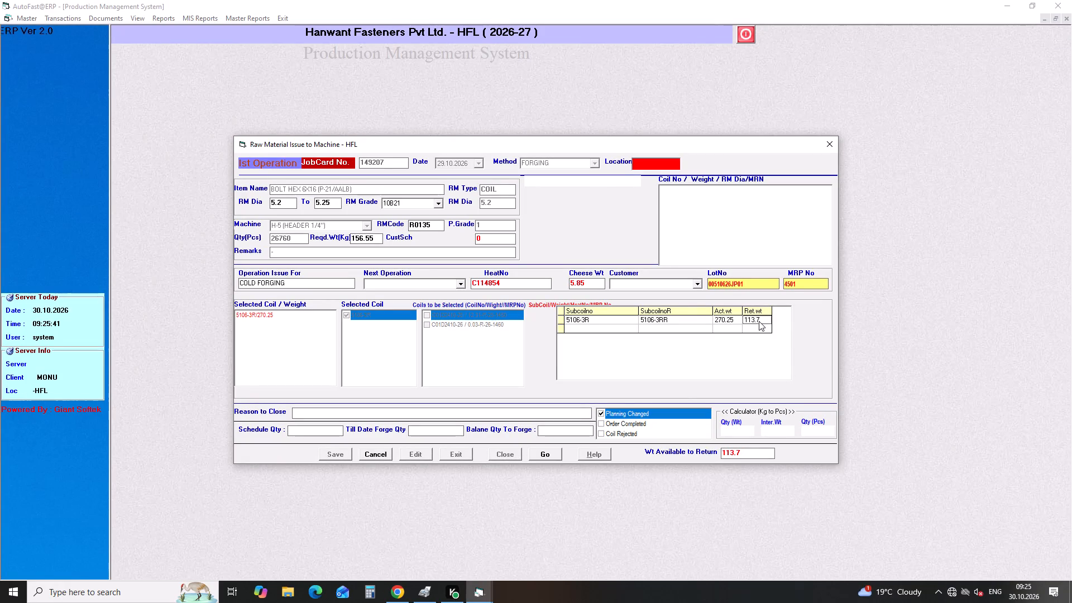
click(547, 453)
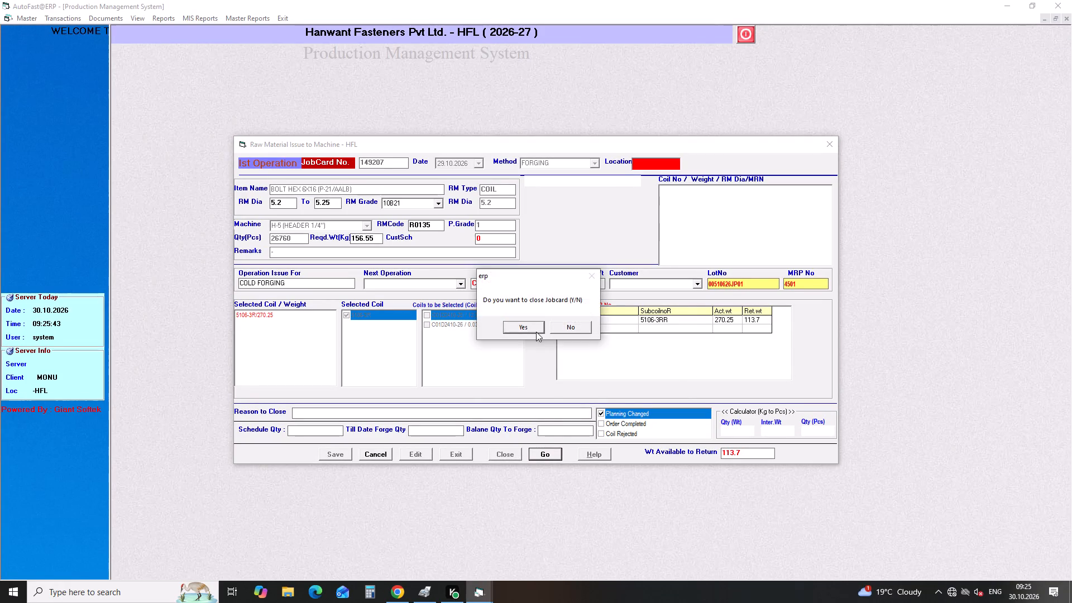
click(534, 329)
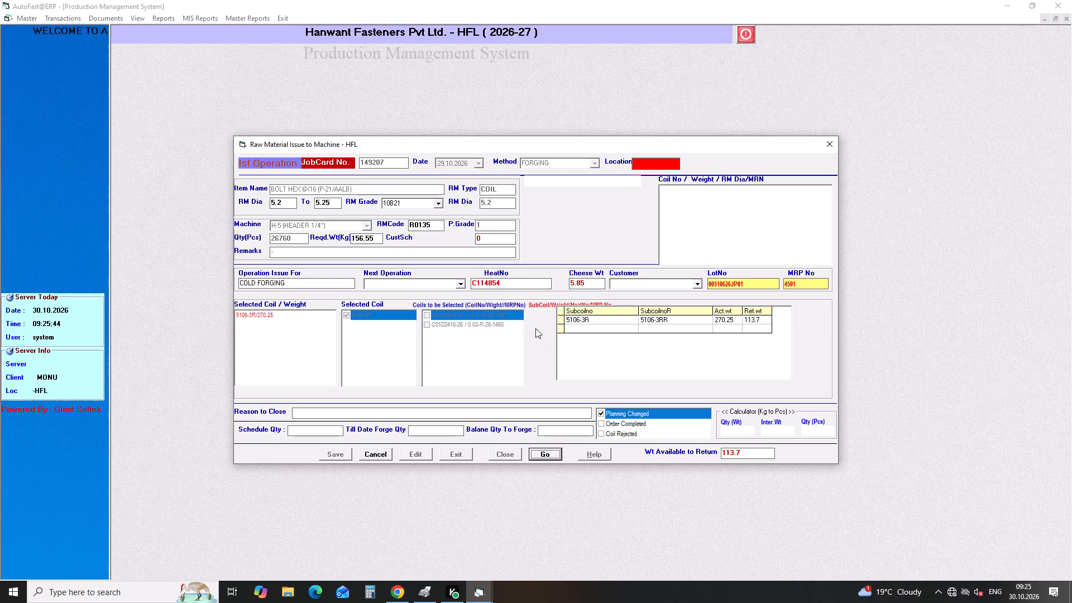
click(379, 455)
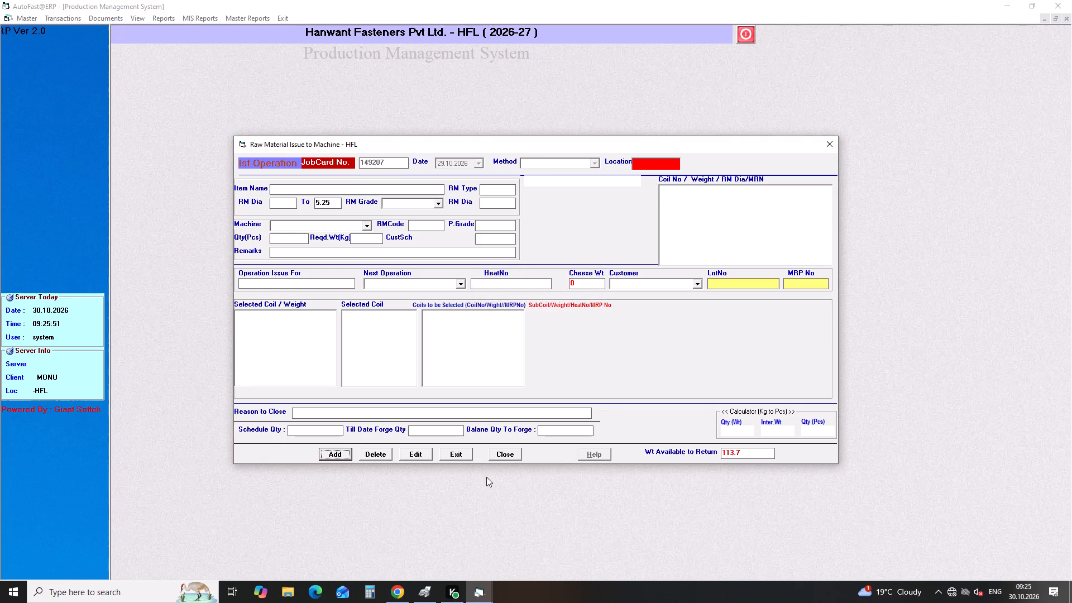
Close job card 149208 with reason Planning Changed, returning 346.96 kg of sub-coil 5018-10.
click(512, 454)
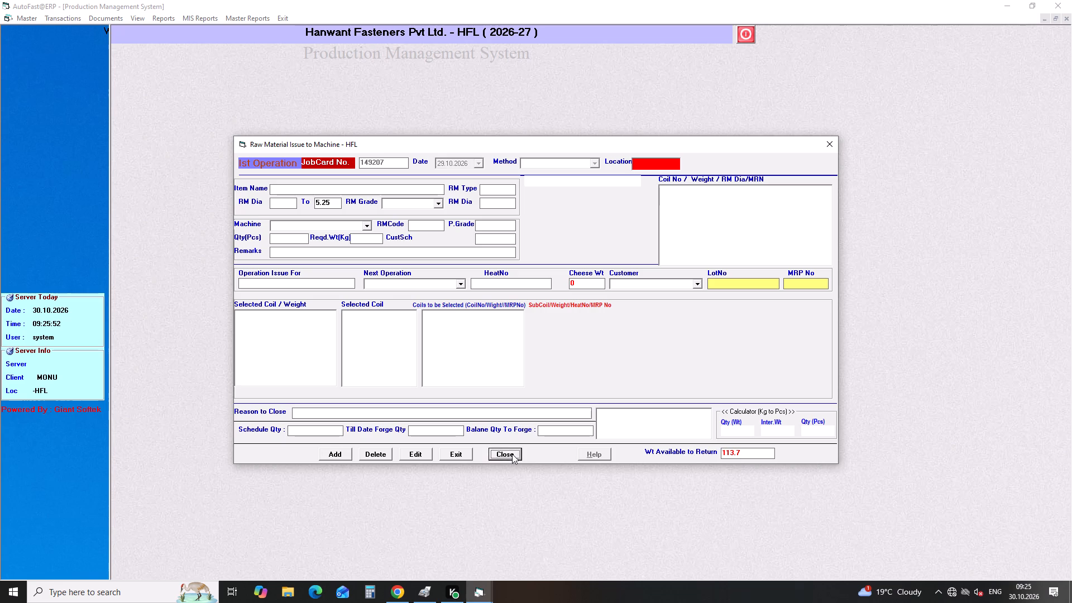
key(BackSpace)
key(8)
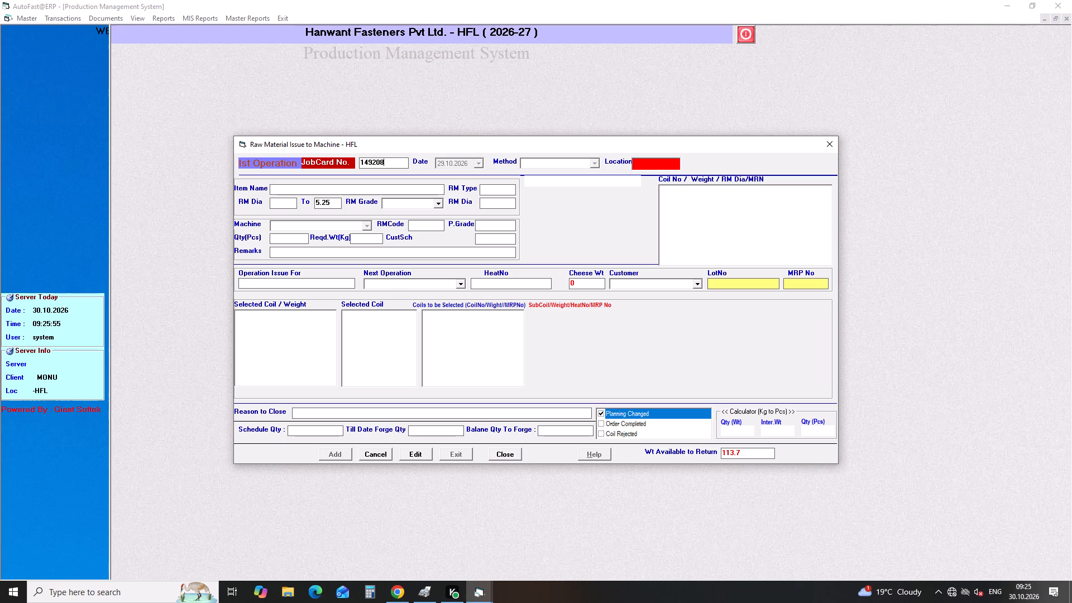
click(510, 457)
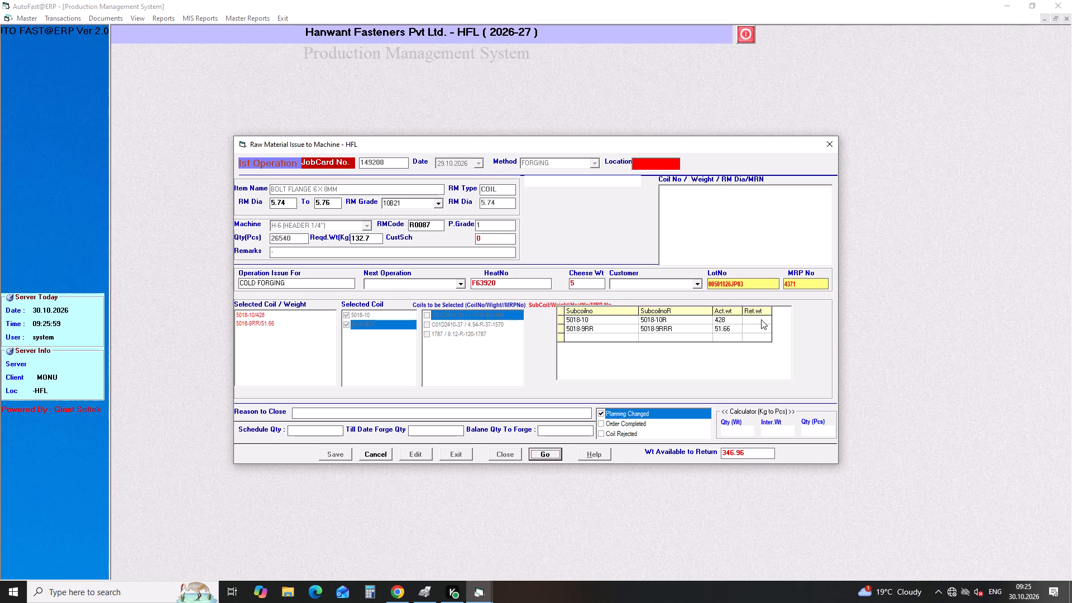
click(761, 319)
text(346)
text(.96)
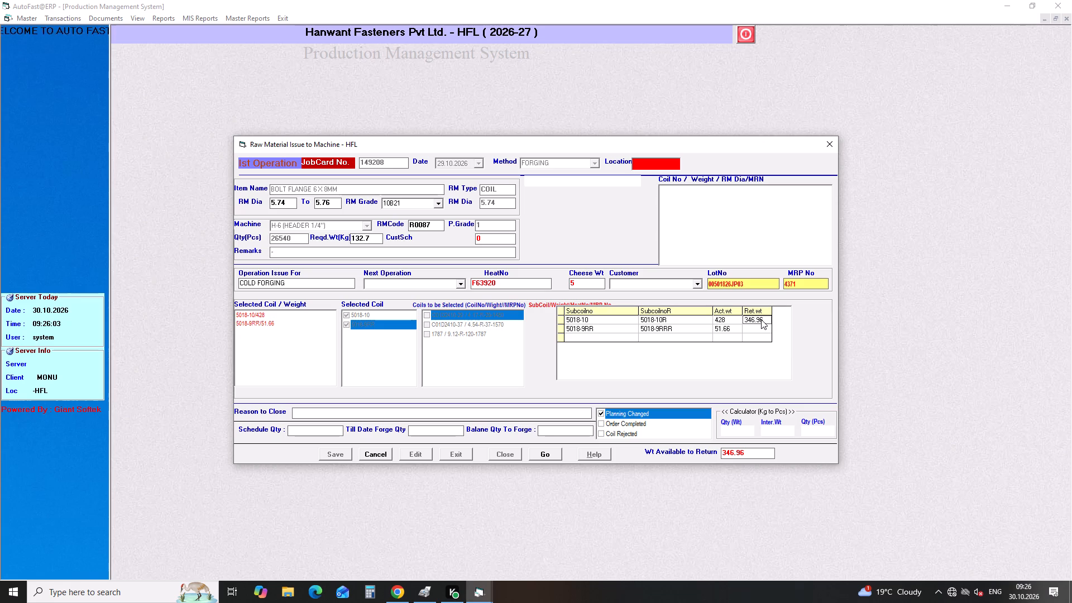
click(540, 455)
click(529, 331)
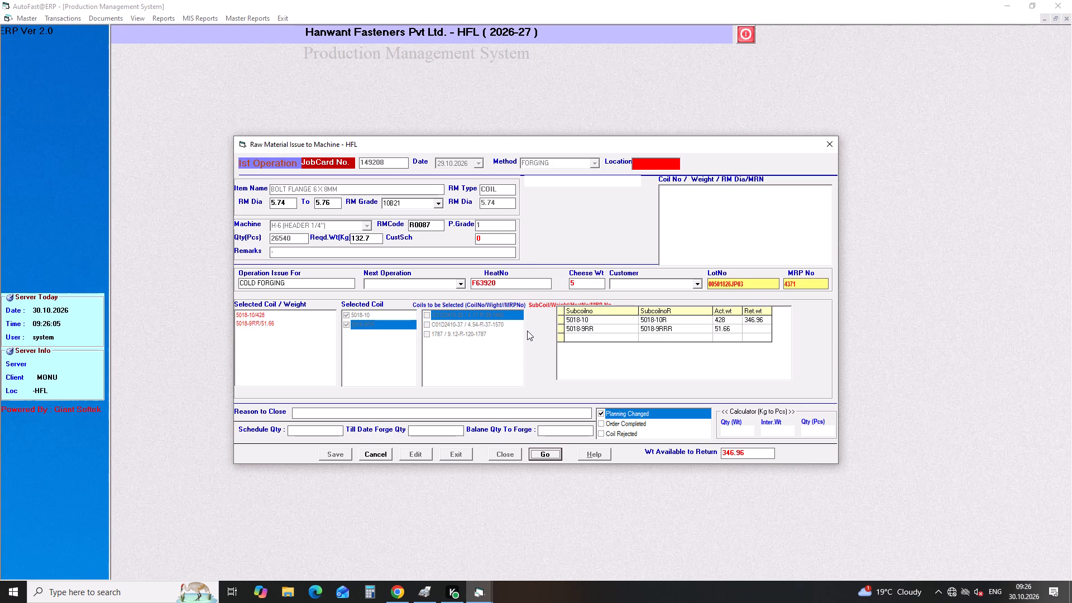
click(551, 455)
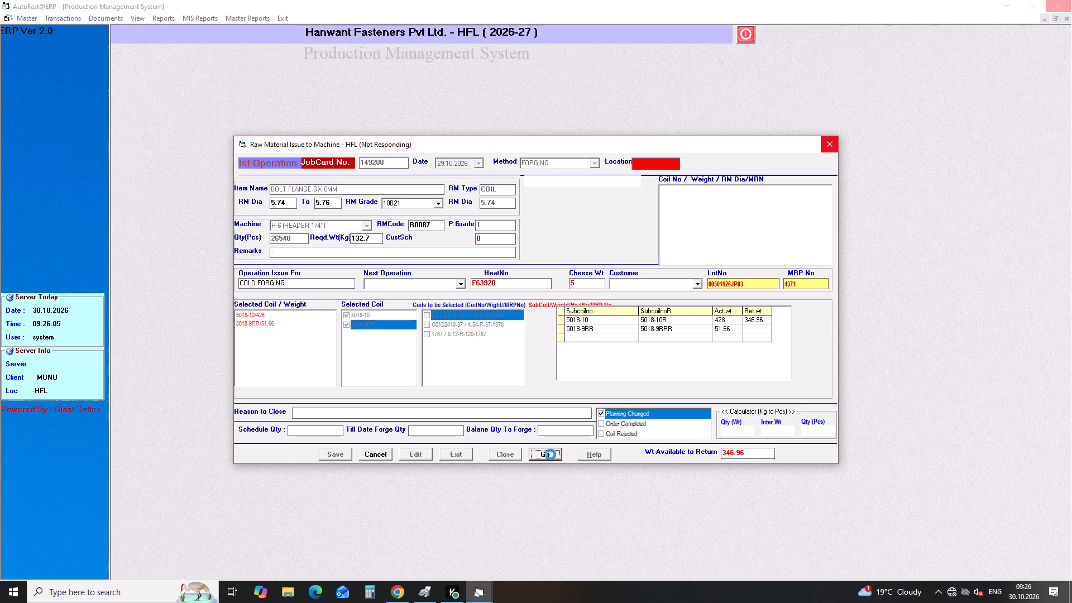
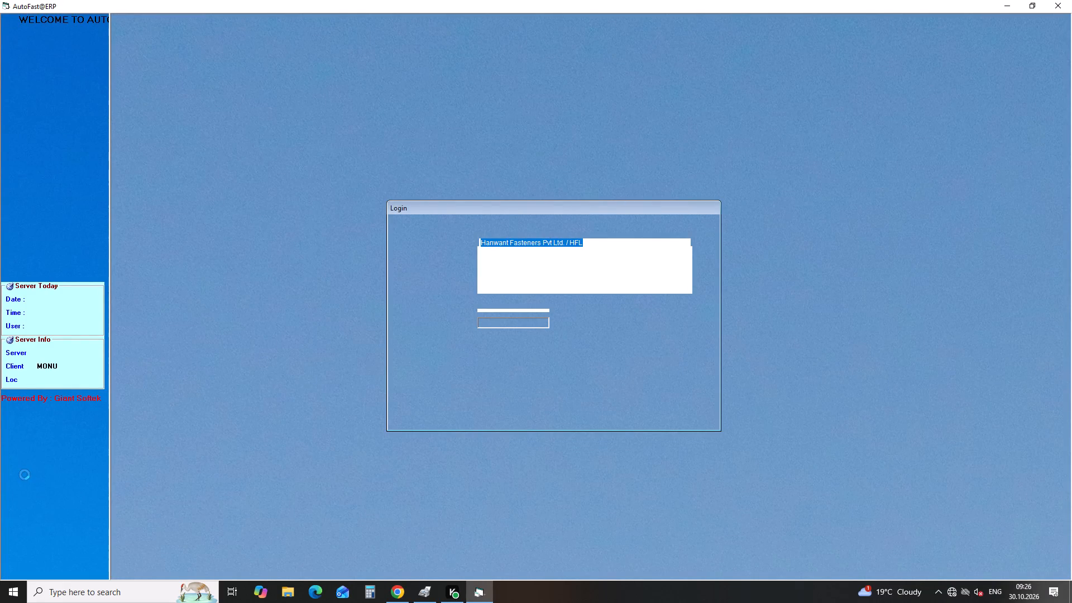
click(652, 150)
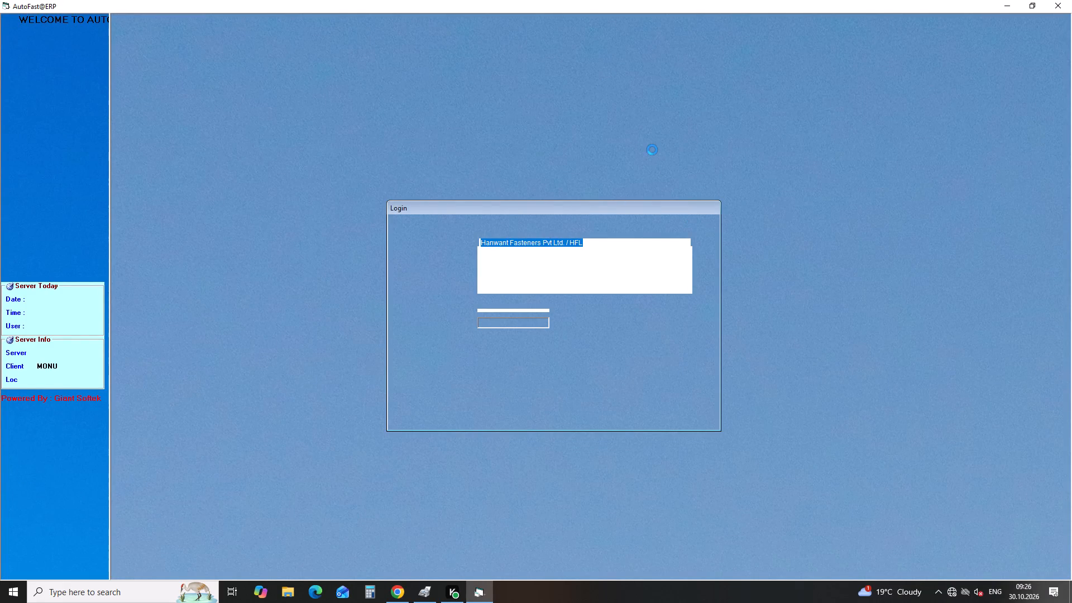